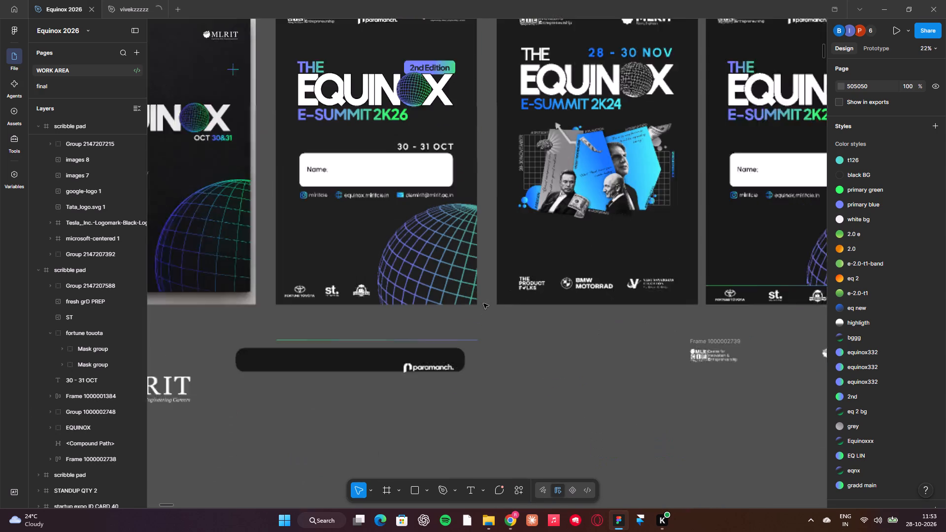
Rotate the large wireframe globe on the E-Summit 2K26 scribble pad slightly, to 172.74°.
scroll(483, 303, right, 1)
click(462, 273)
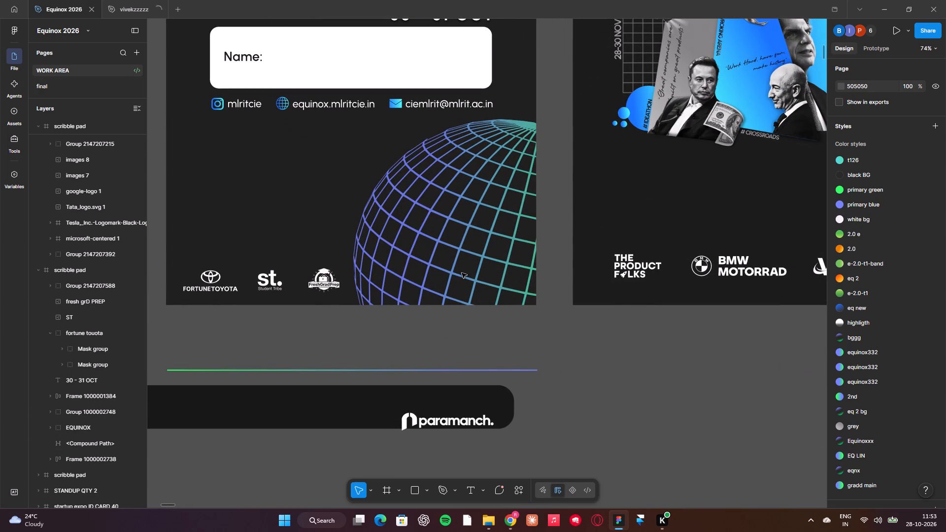
click(479, 272)
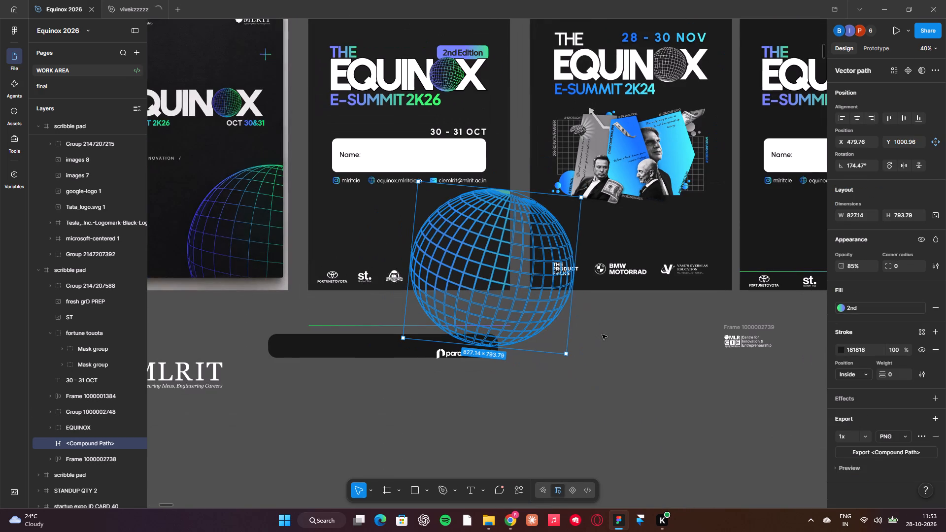
click(602, 335)
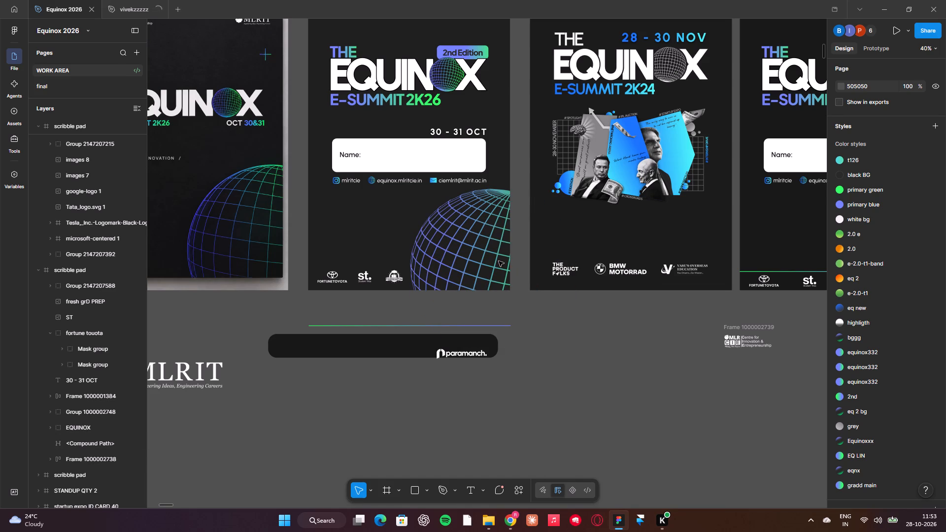
click(498, 261)
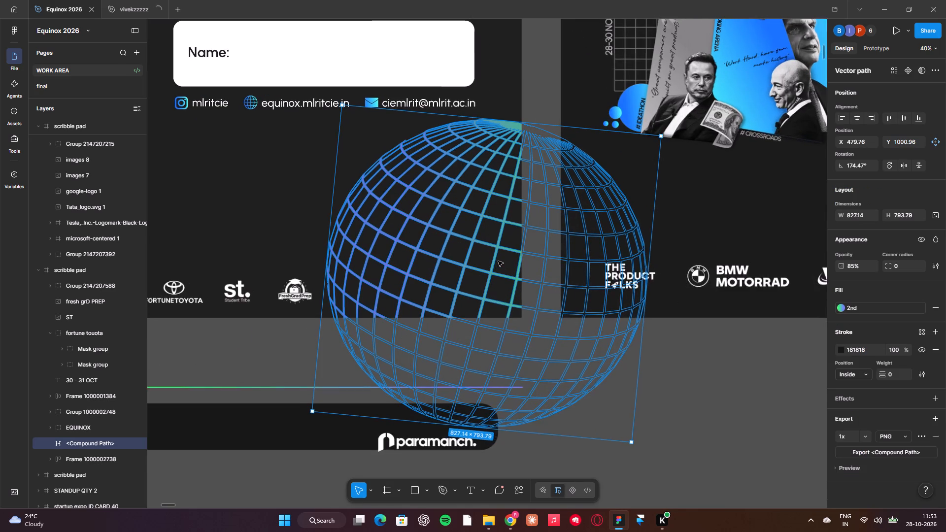
scroll(498, 261, right, 1)
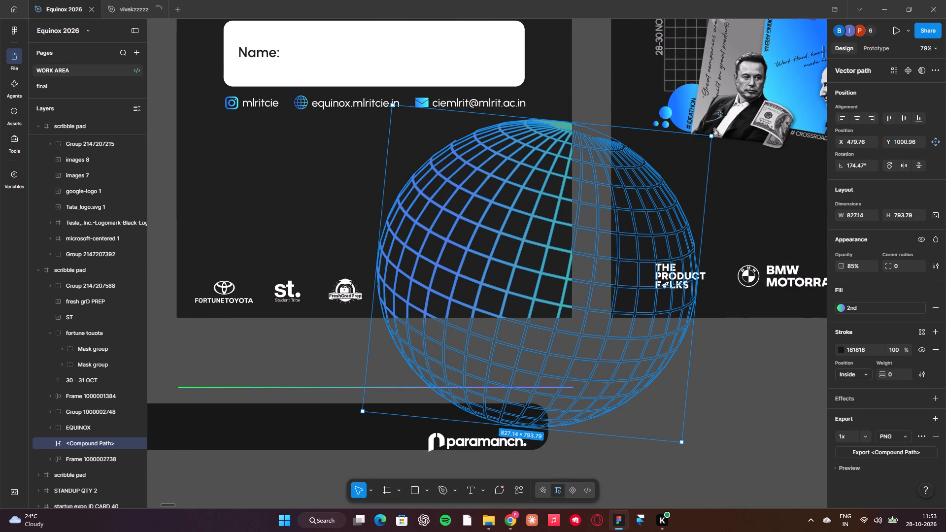
drag(717, 132, 720, 138)
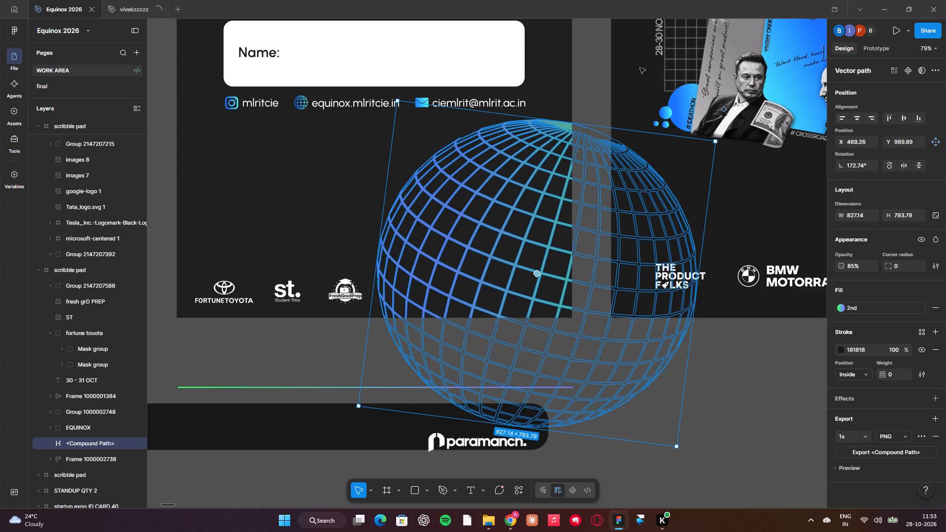
click(610, 76)
Nudge the Student Tribe logo slightly left in the sponsor row of the E-Summit 2K26 scribble pad.
scroll(610, 76, up, 1)
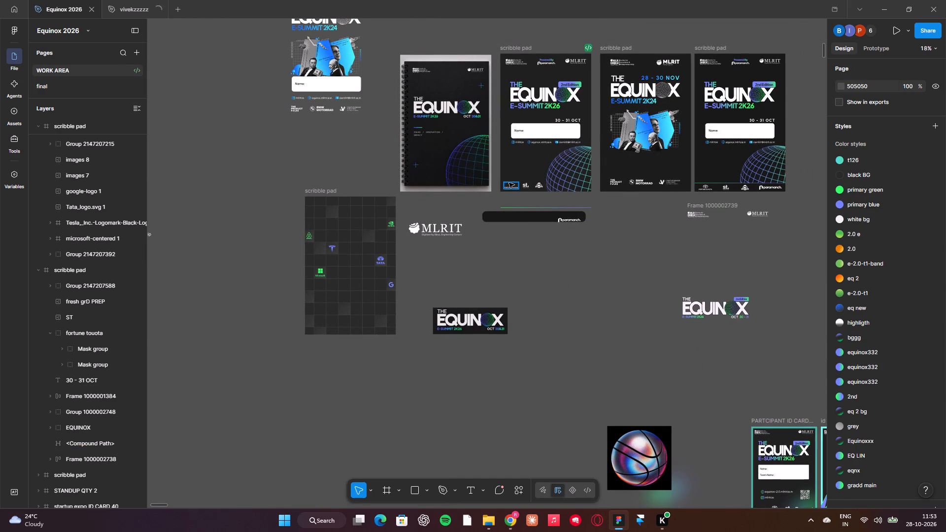
scroll(524, 184, up, 1)
click(529, 192)
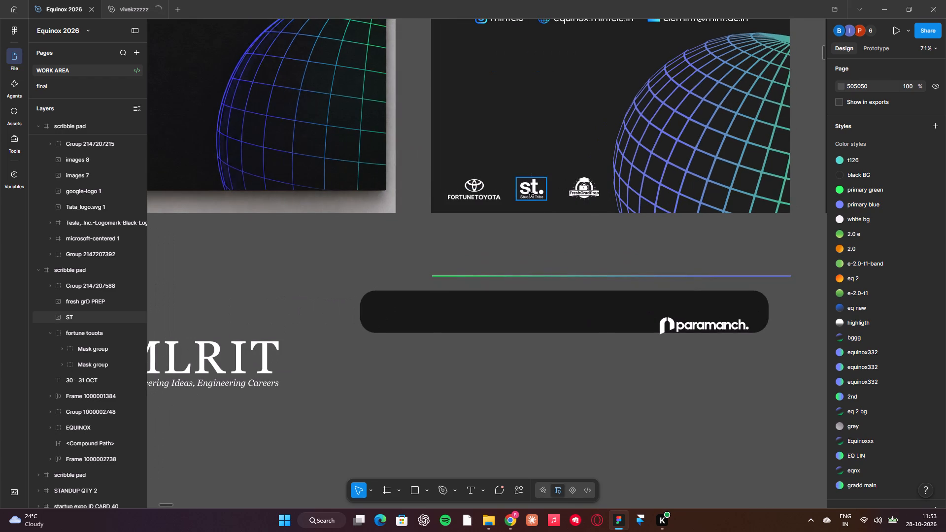
key(Left)
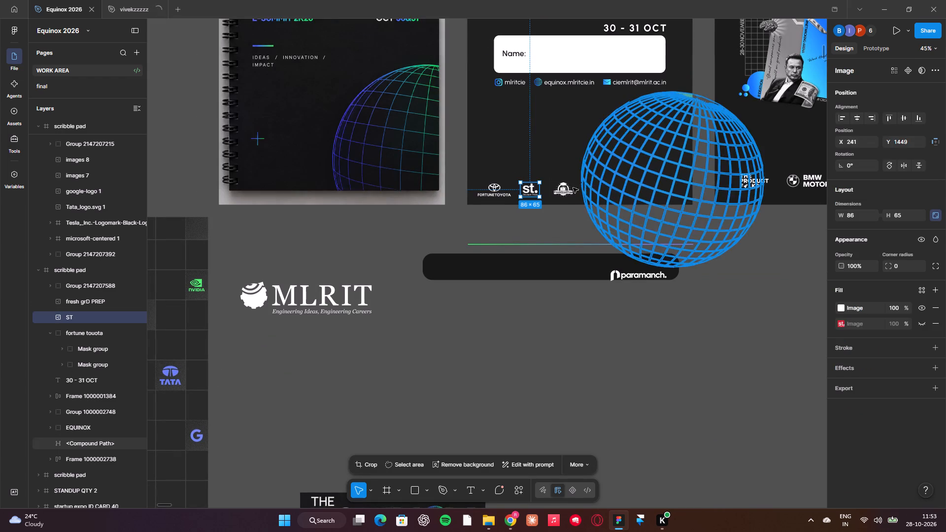
click(568, 189)
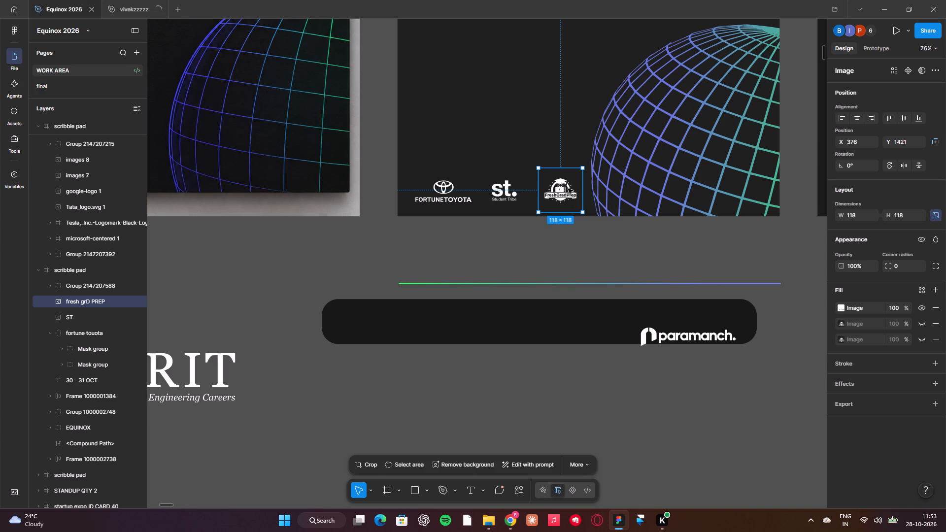
click(500, 244)
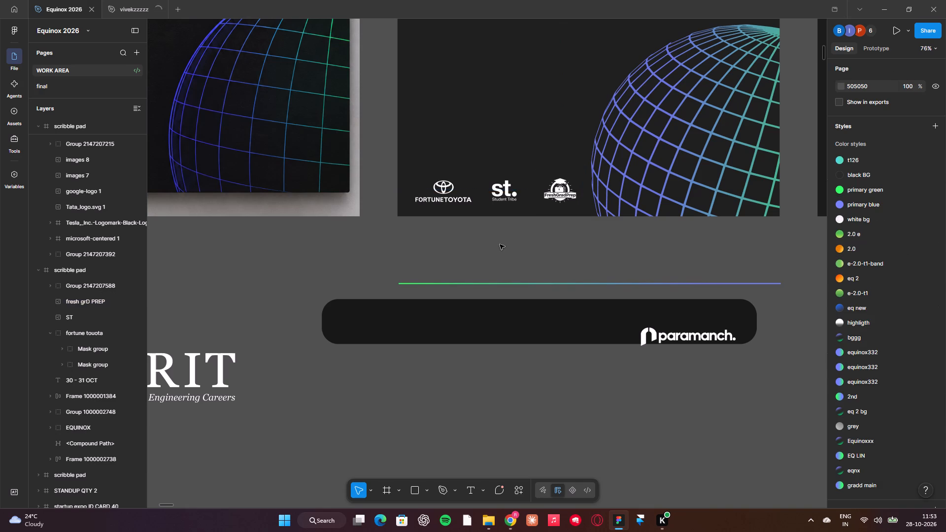
Place a new blank frame in the empty canvas area below the dark EQUINOX logo banner.
scroll(500, 244, up, 1)
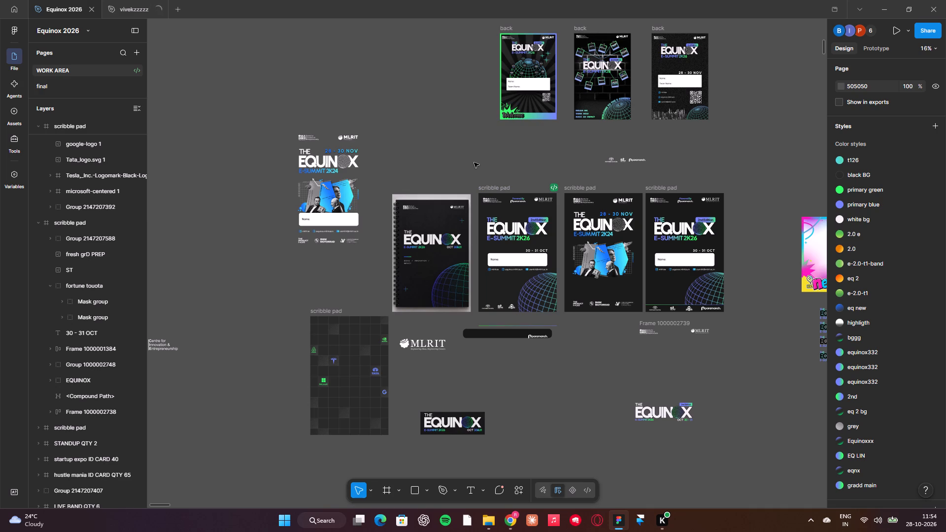
click(508, 411)
scroll(508, 411, down, 1)
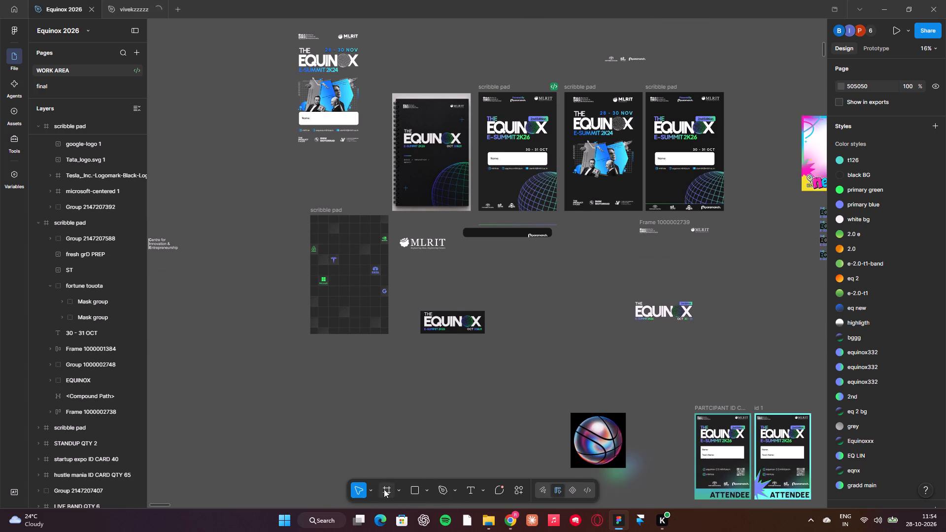
click(384, 489)
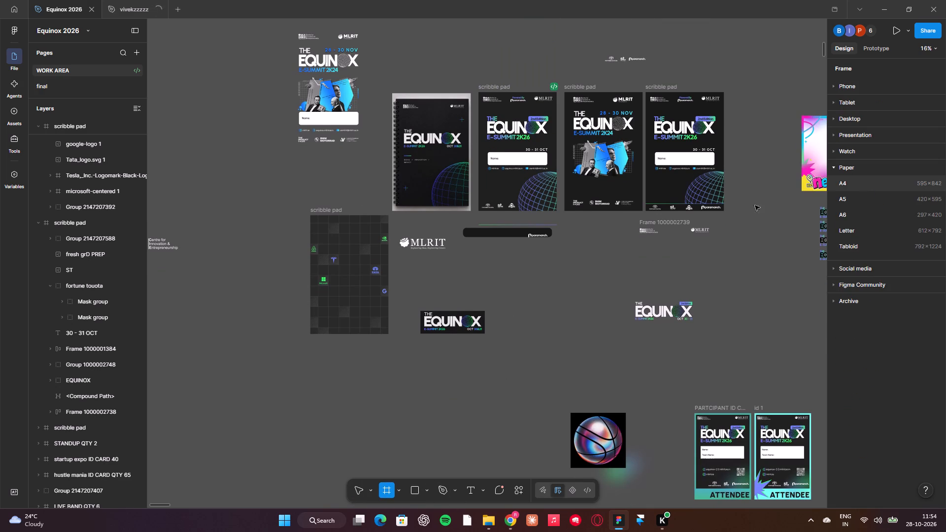
click(456, 422)
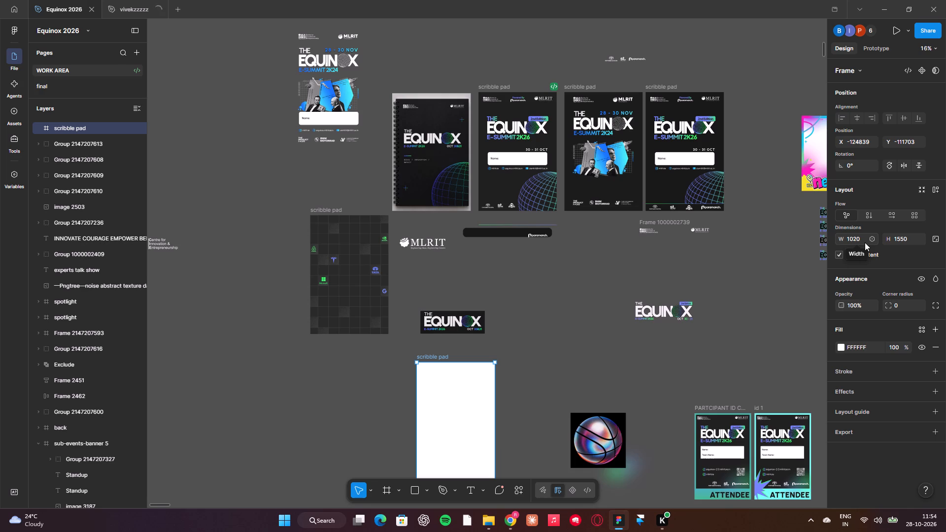
Set the new blank frame's width to 510.24 and its height to 793.70.
click(865, 242)
text(510)
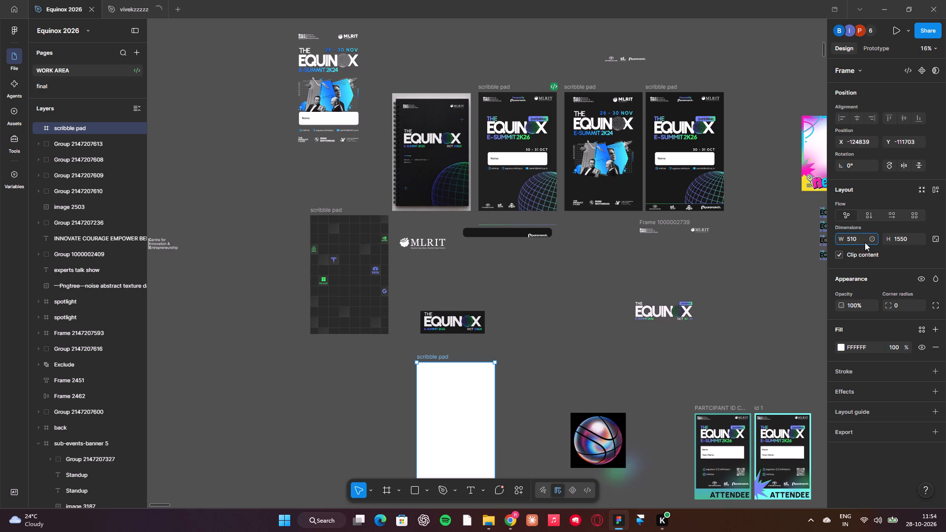
key(period)
key(2)
key(4)
click(902, 234)
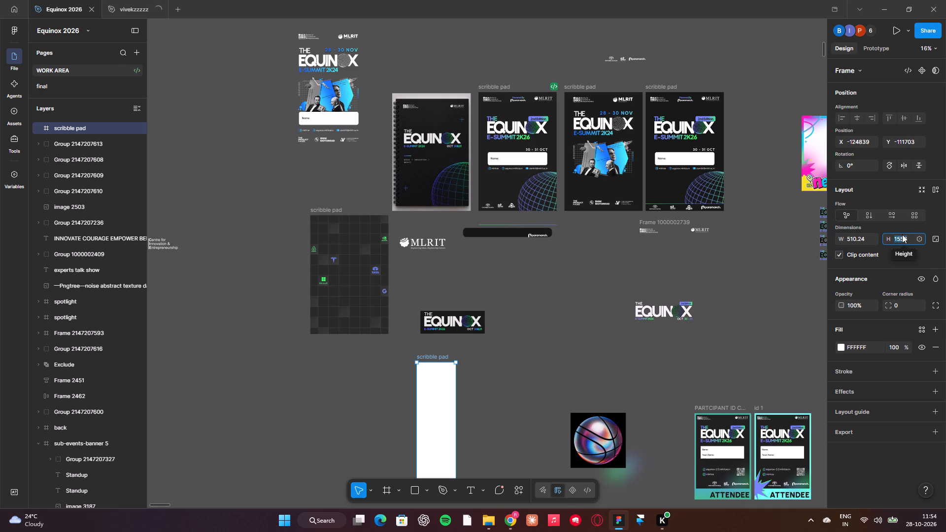
text(79)
key(3)
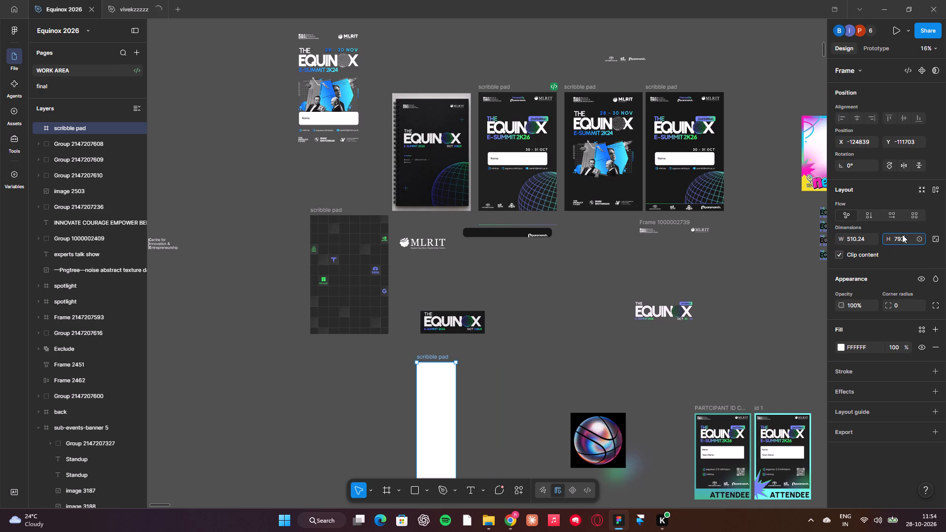
key(period)
text(70)
key(Return)
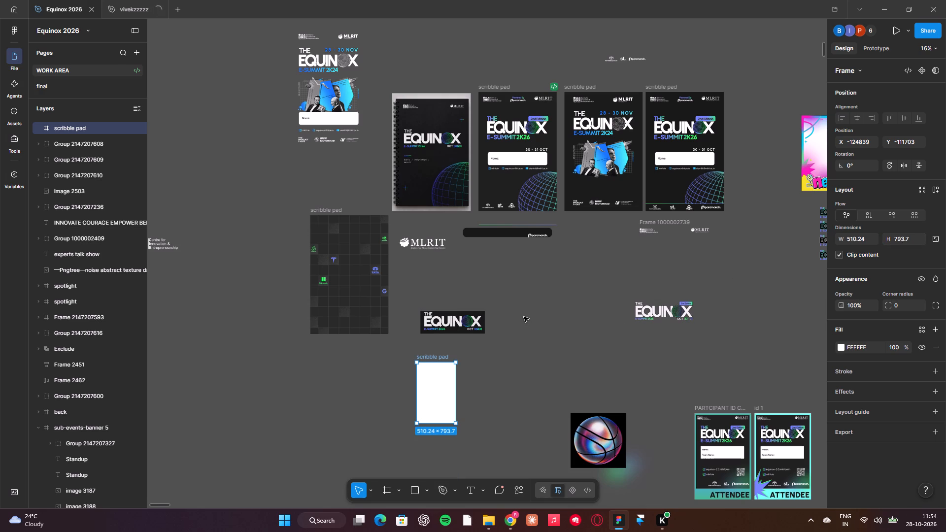
click(523, 319)
Move the E-Summit 2K26 scribble pad frame beside the blank frame, with their top edges aligned.
drag(501, 84, 491, 352)
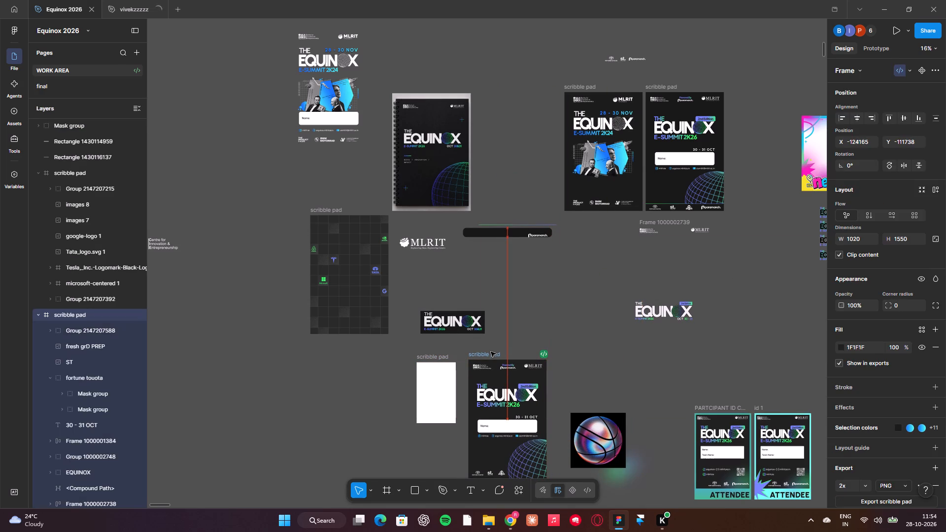
drag(491, 352, 485, 353)
Scale the E-Summit 2K26 scribble pad proportionally down to about 522.5 × 794 to match the blank frame's height.
scroll(485, 353, down, 2)
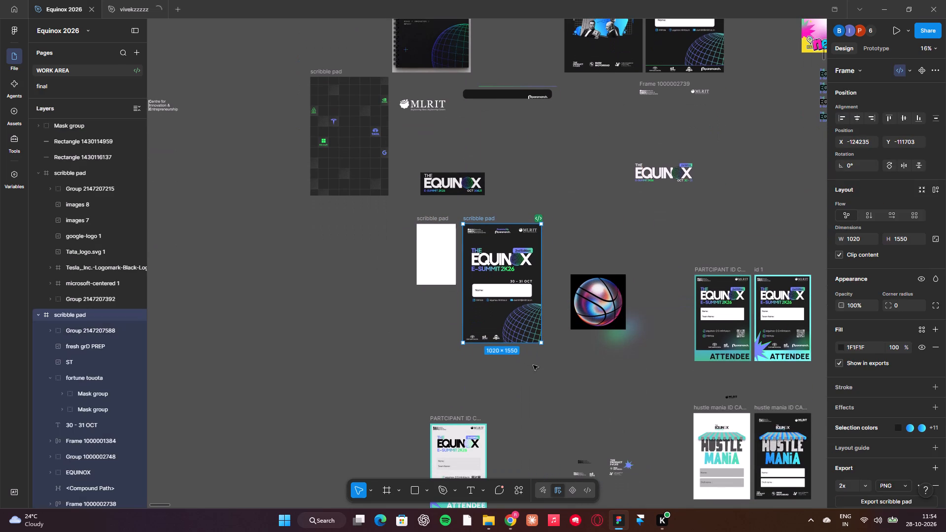
text(LK)
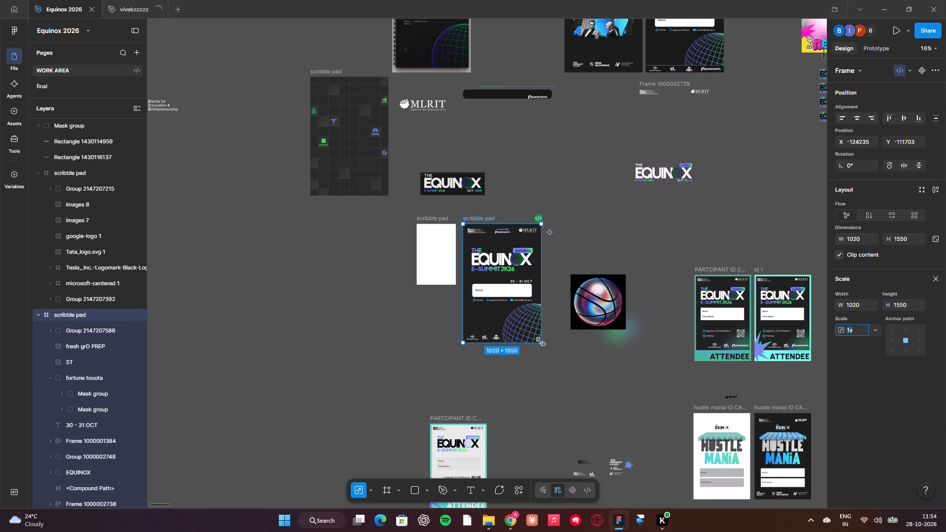
drag(541, 342, 497, 277)
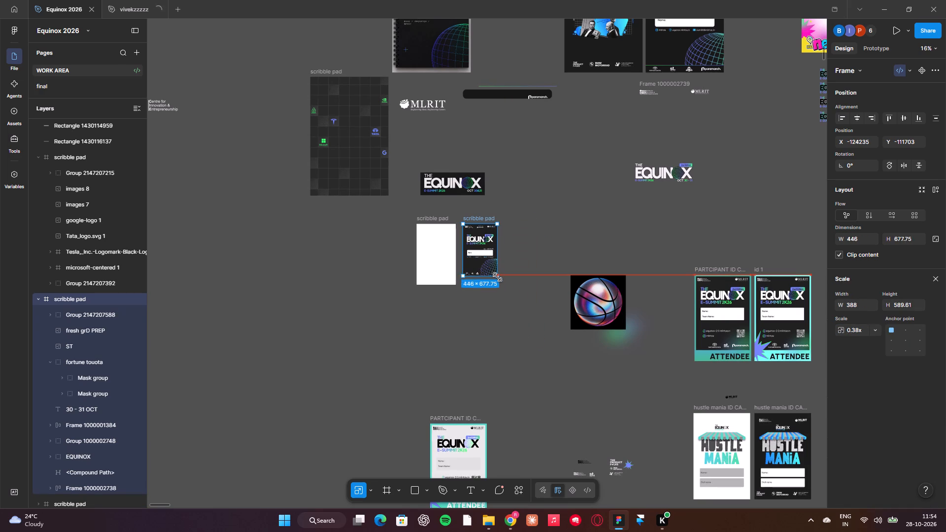
drag(497, 277, 497, 276)
drag(505, 285, 513, 314)
Reposition the scaled E-Summit 2K26 frame closer beside the blank frame, keeping their top edges aligned.
scroll(513, 314, right, 2)
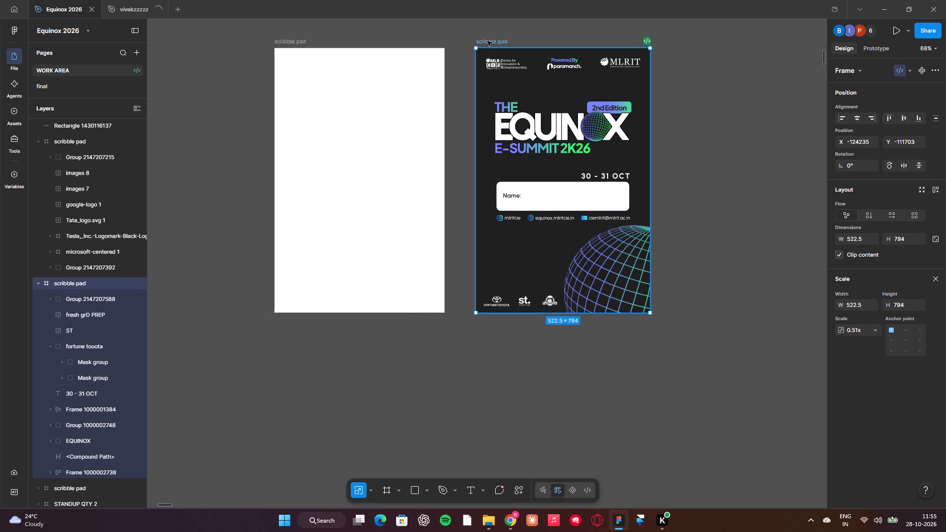
drag(488, 41, 289, 326)
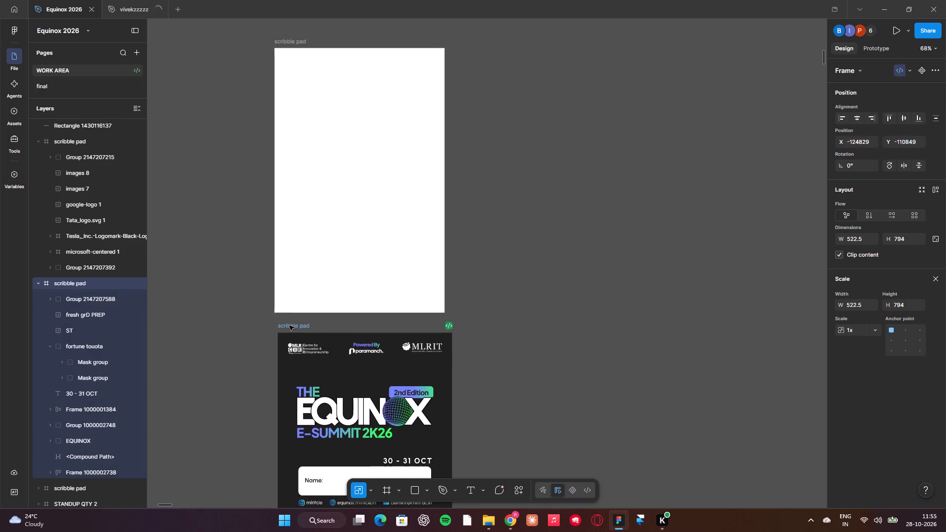
drag(289, 326, 288, 325)
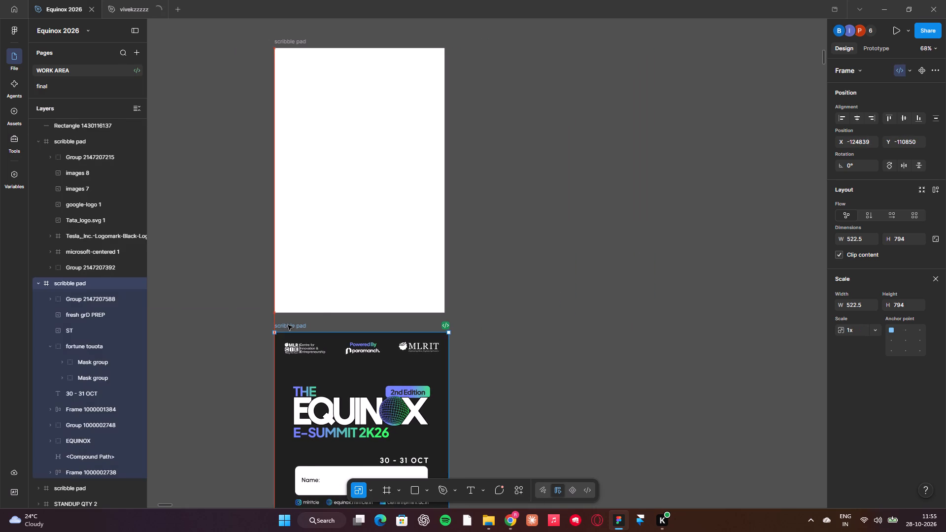
drag(288, 325, 474, 42)
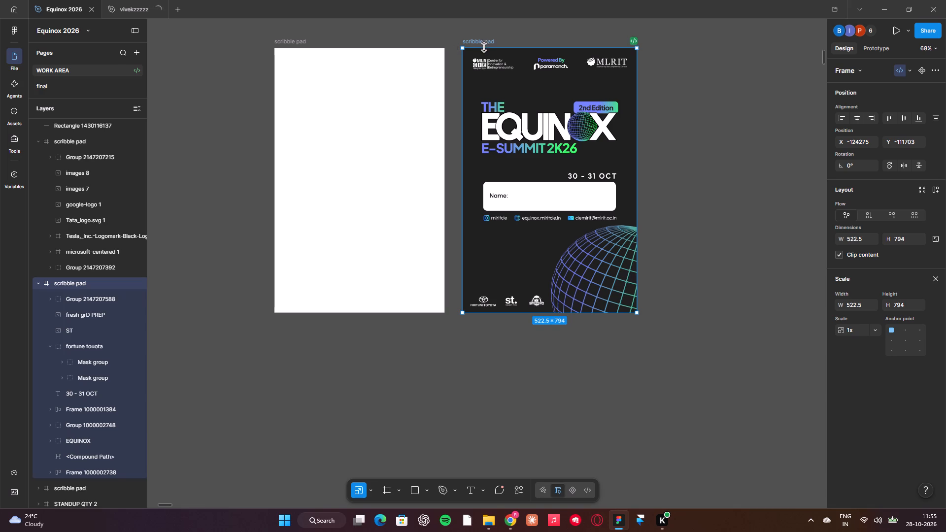
click(937, 277)
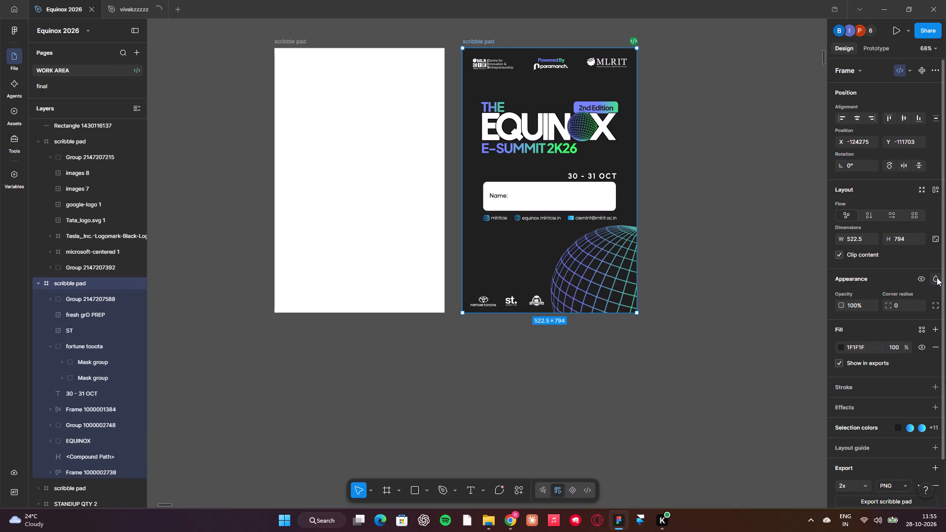
click(623, 363)
Compare the blank frame with the scaled E-Summit scribble pad, checking their dimensions and the logos along the top.
scroll(623, 363, right, 2)
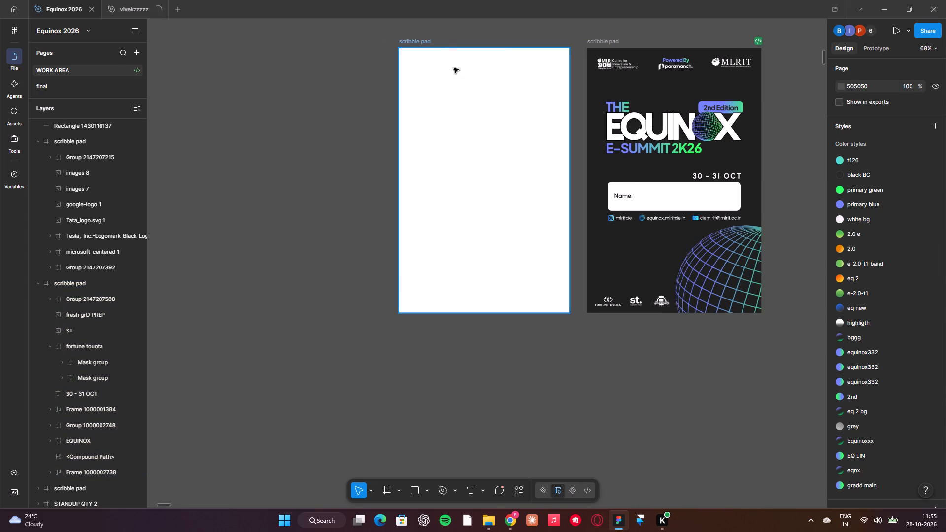
click(443, 50)
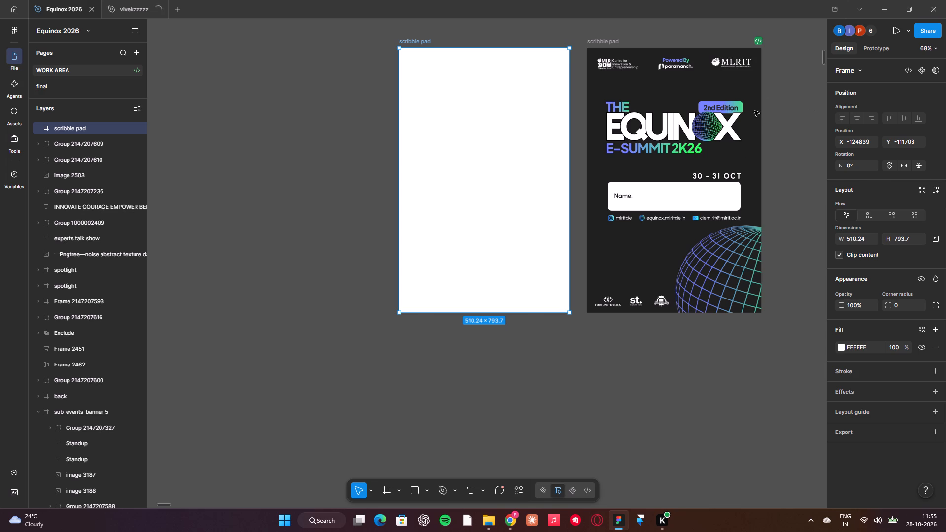
click(614, 38)
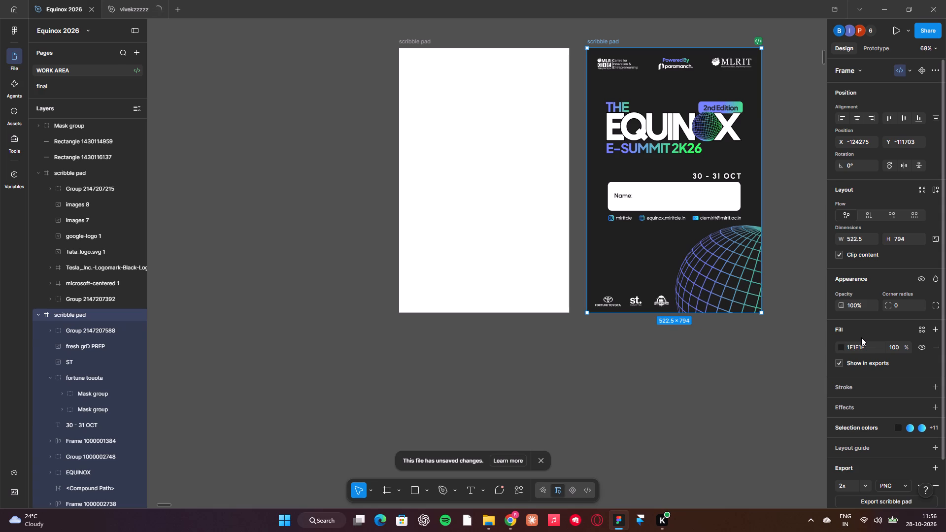
scroll(658, 37, up, 1)
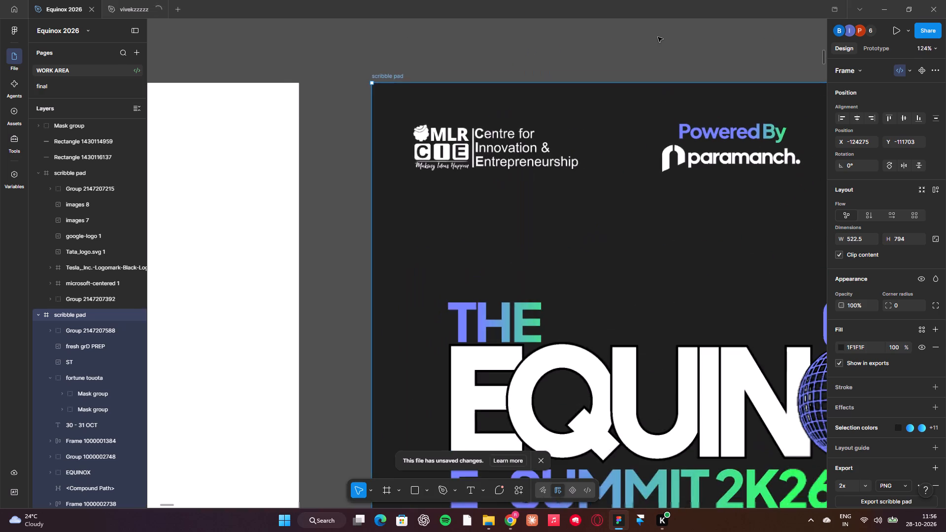
scroll(658, 37, left, 2)
scroll(658, 37, down, 1)
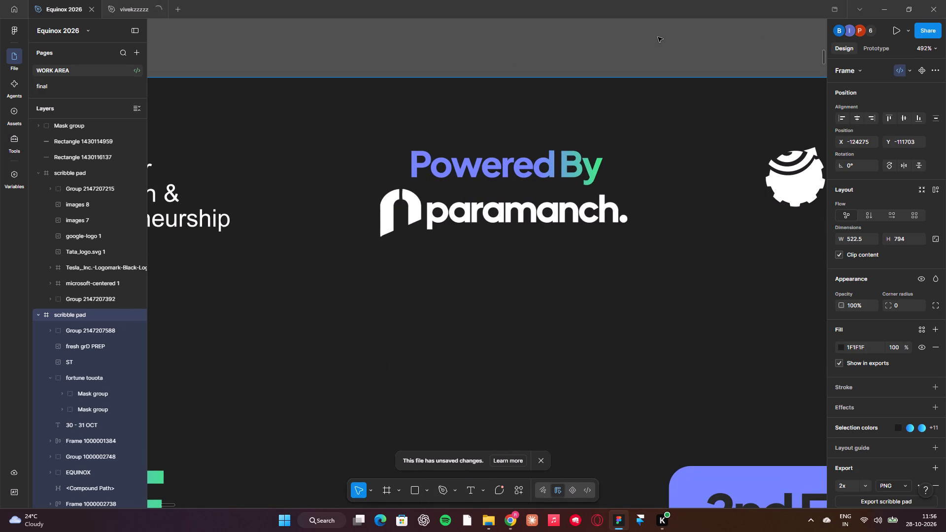
scroll(658, 37, down, 1)
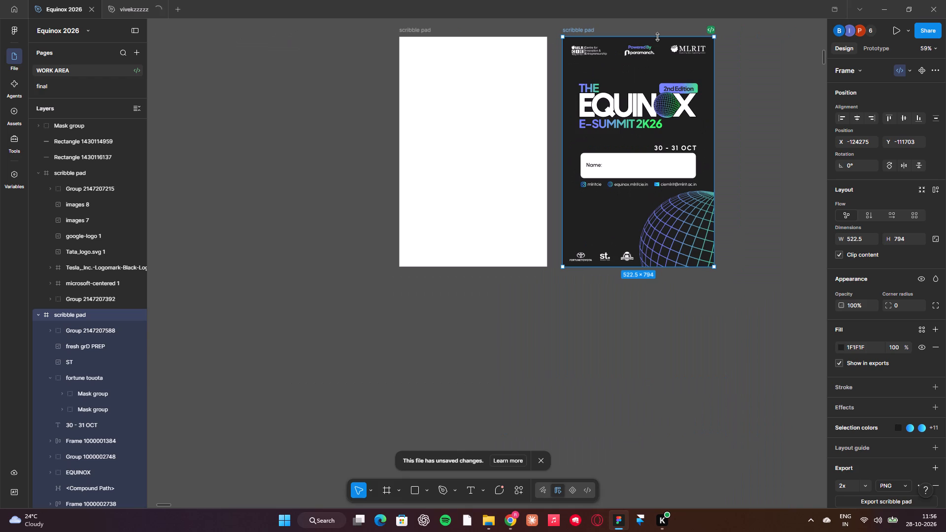
click(615, 296)
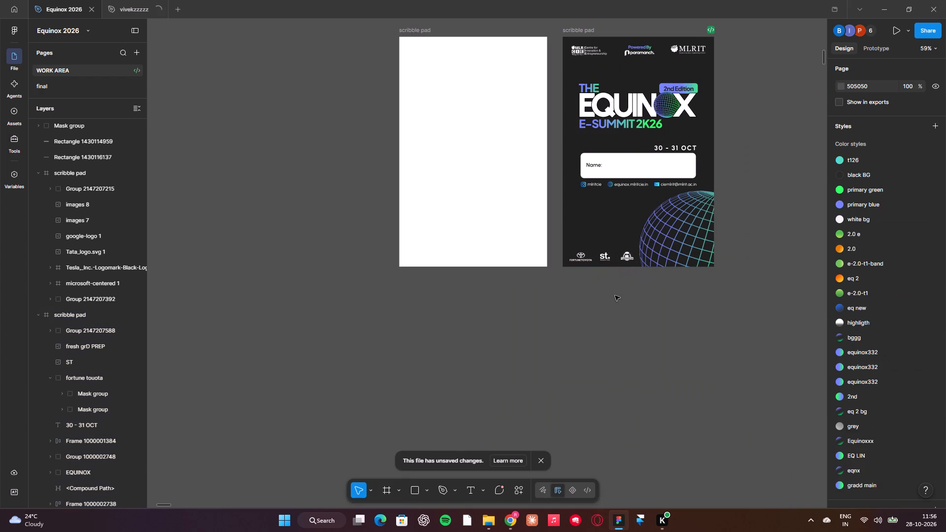
Duplicate the scaled E-Summit 2K26 scribble pad frame so the copy sits beside the original.
click(569, 27)
scroll(895, 336, down, 1)
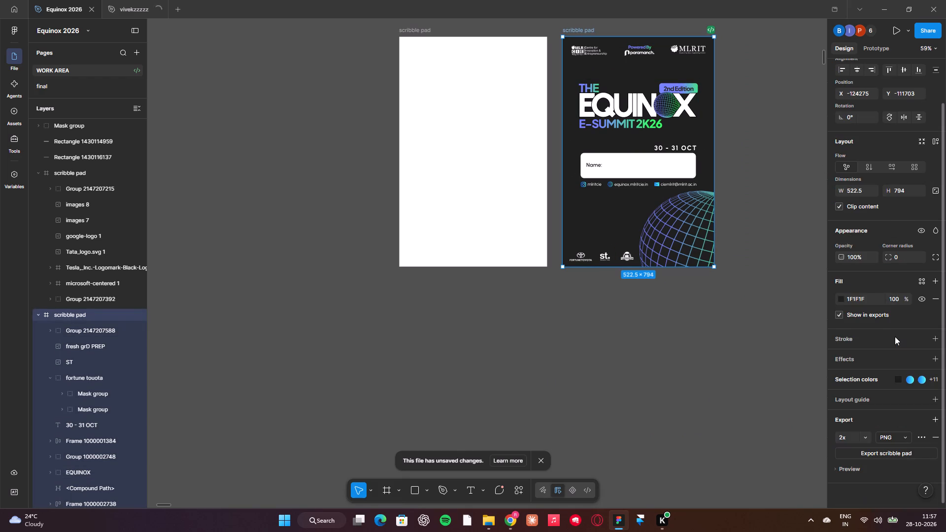
scroll(895, 336, down, 1)
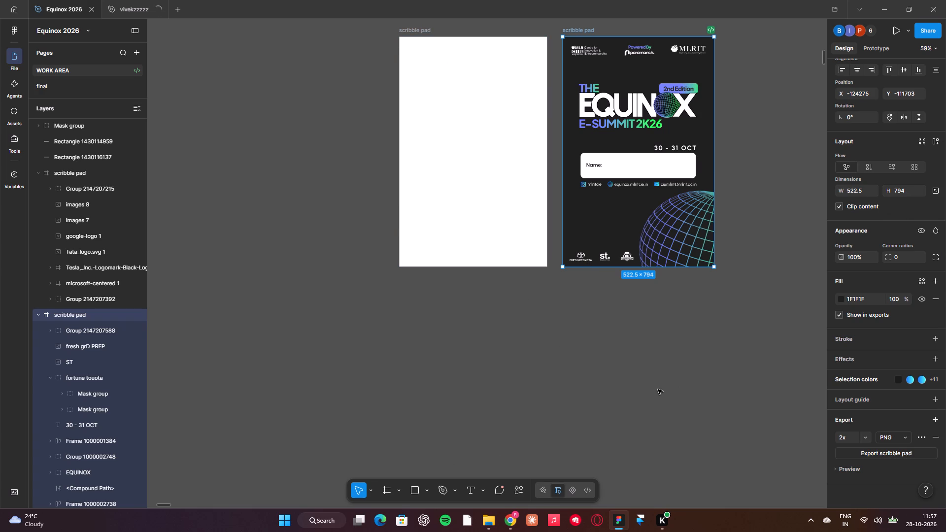
key(ctrl+d)
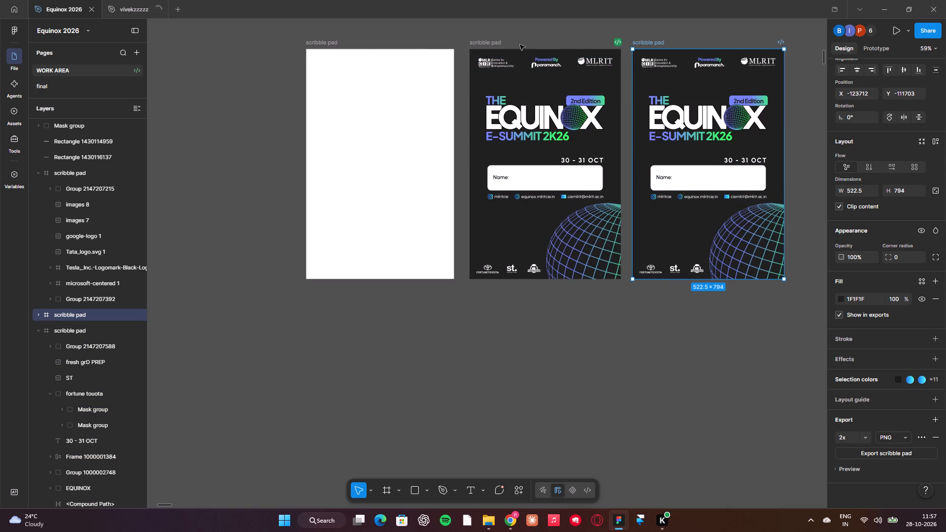
click(493, 39)
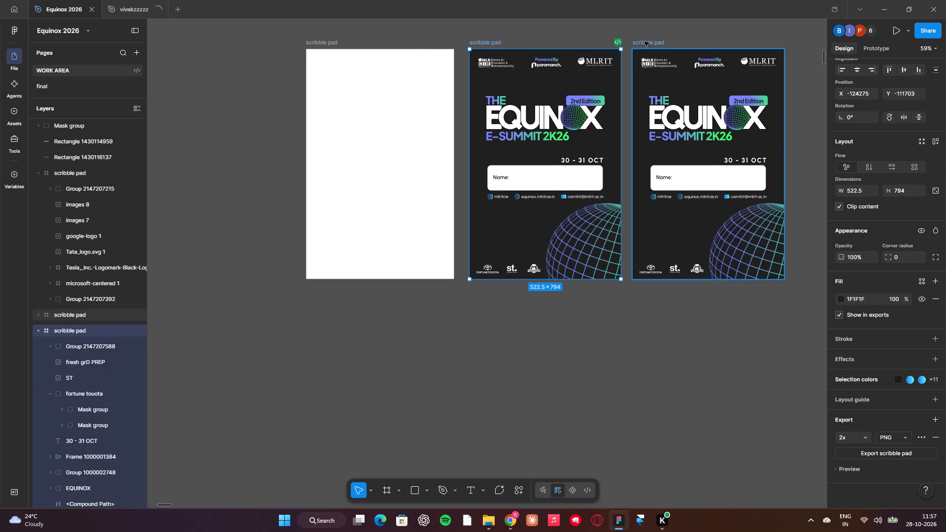
click(644, 41)
click(37, 317)
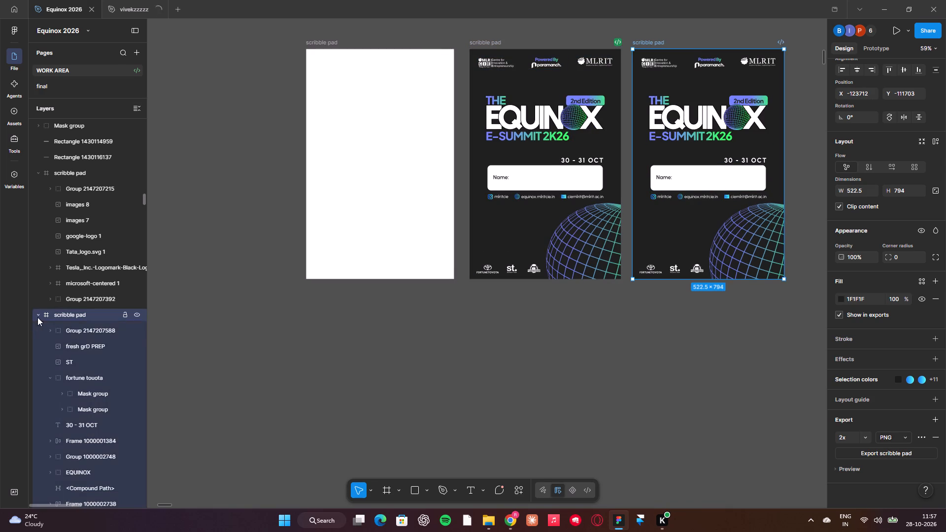
click(57, 326)
scroll(57, 326, down, 2)
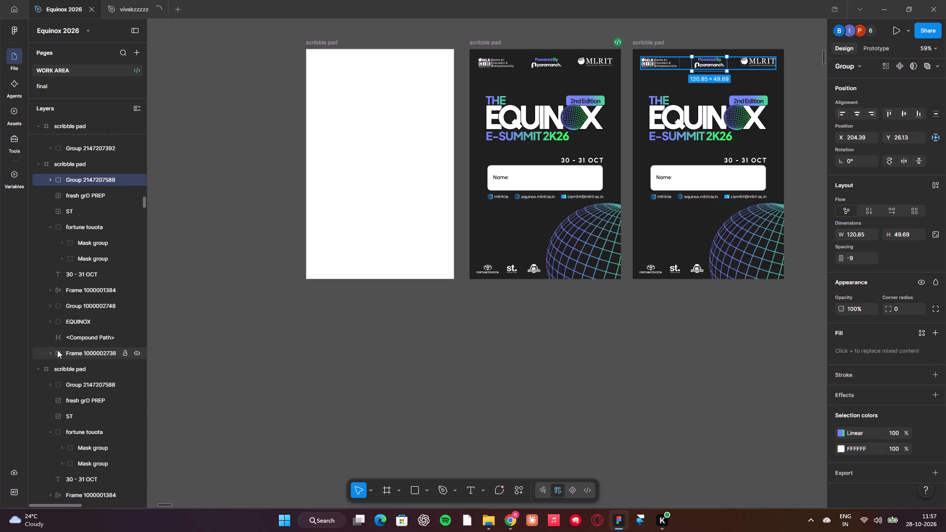
shift+click(57, 350)
key(Delete)
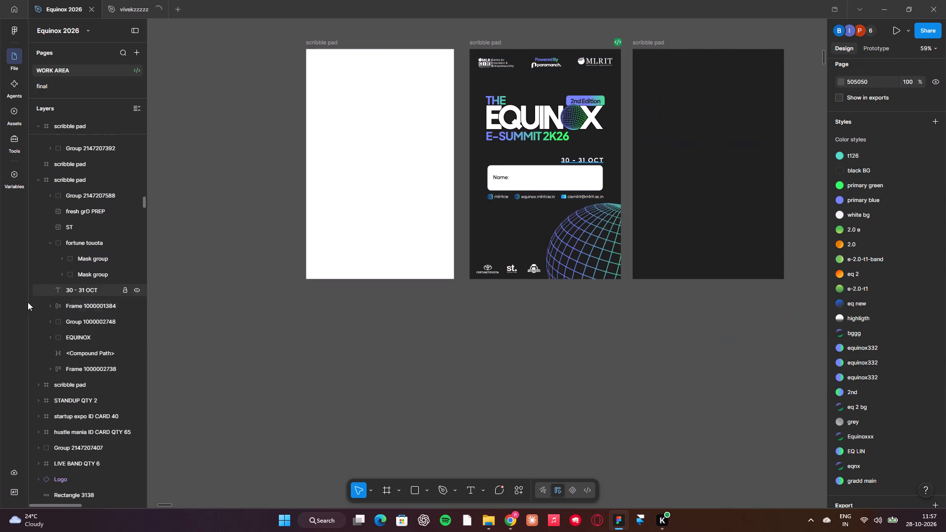
Change the emptied duplicate frame's fill to white, FFFFFF.
click(643, 43)
click(841, 343)
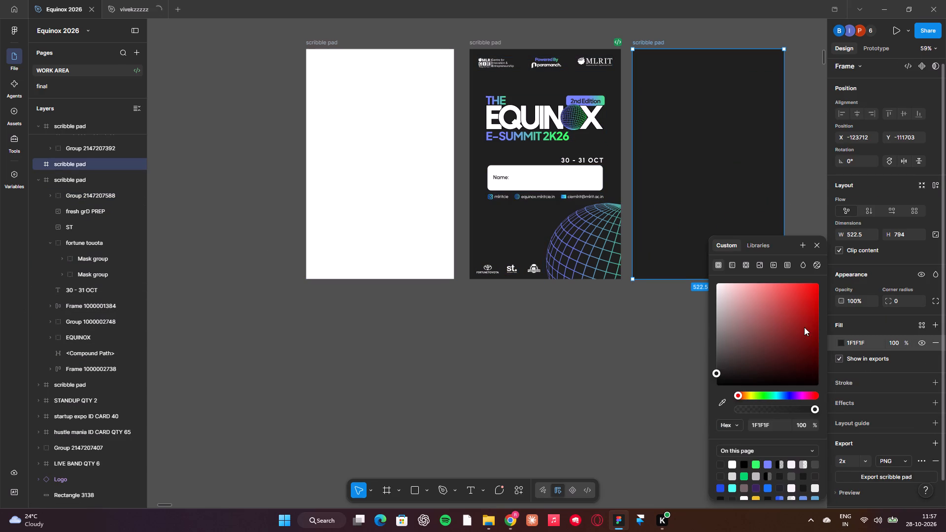
drag(761, 320, 591, 112)
click(596, 322)
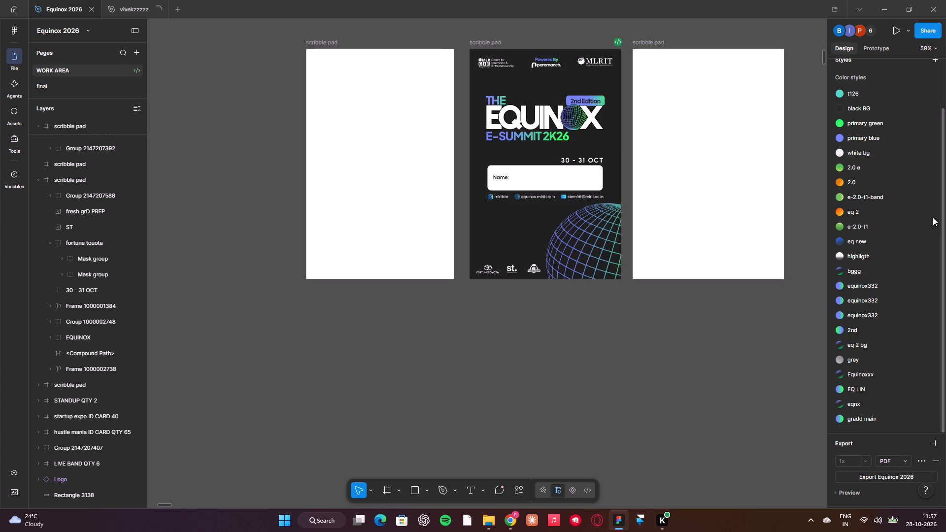
Set the height of the white duplicate frame to 907.39.
scroll(875, 228, up, 4)
click(652, 47)
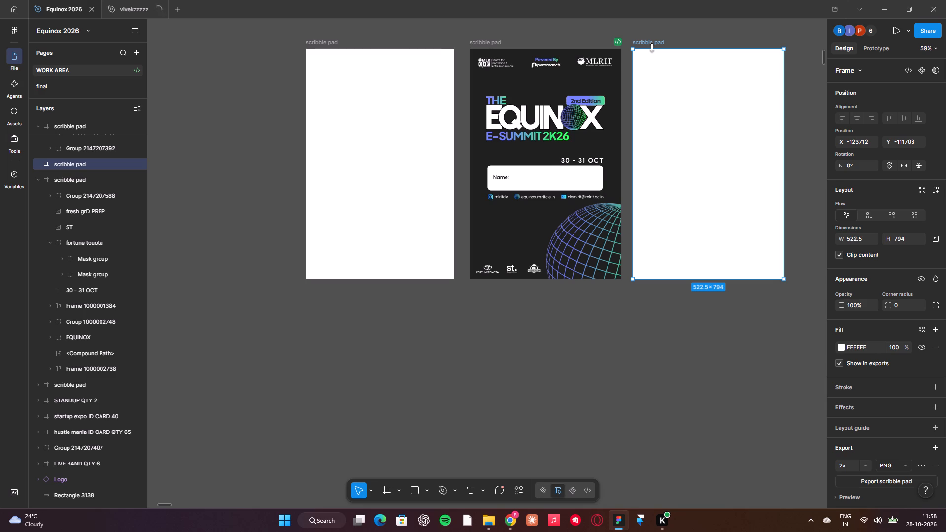
click(902, 242)
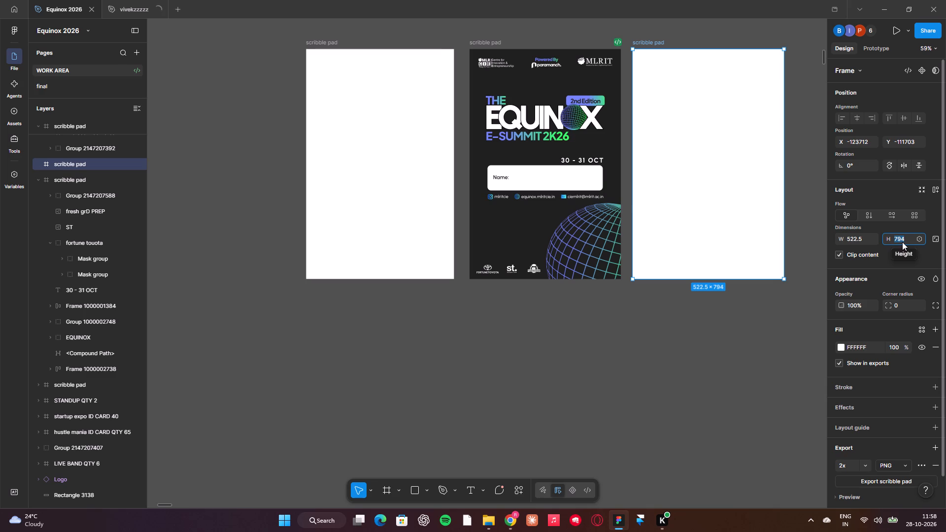
text(90)
key(7)
key(period)
text(39)
key(Return)
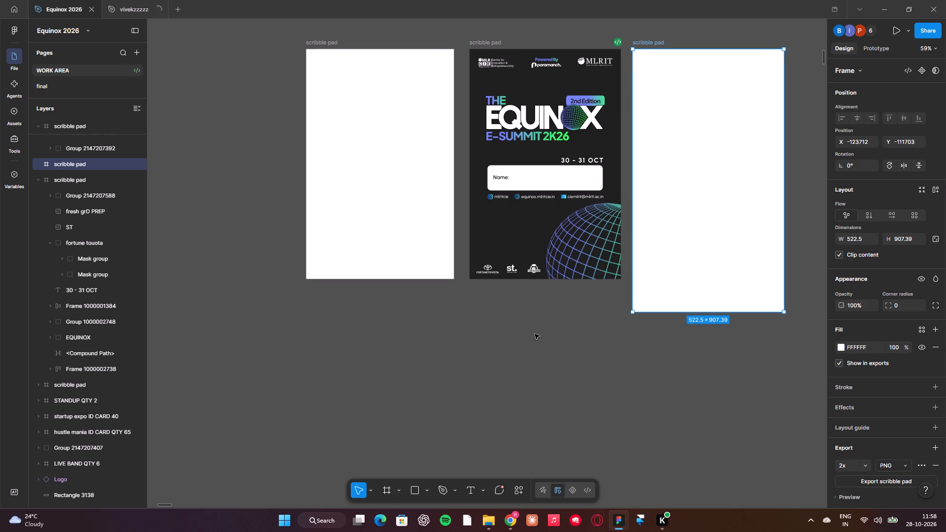
click(543, 376)
Move the E-Summit 2K26 design into the taller white frame, flush with its sides and bottom edge at X 0, Y 113.
drag(490, 43, 655, 133)
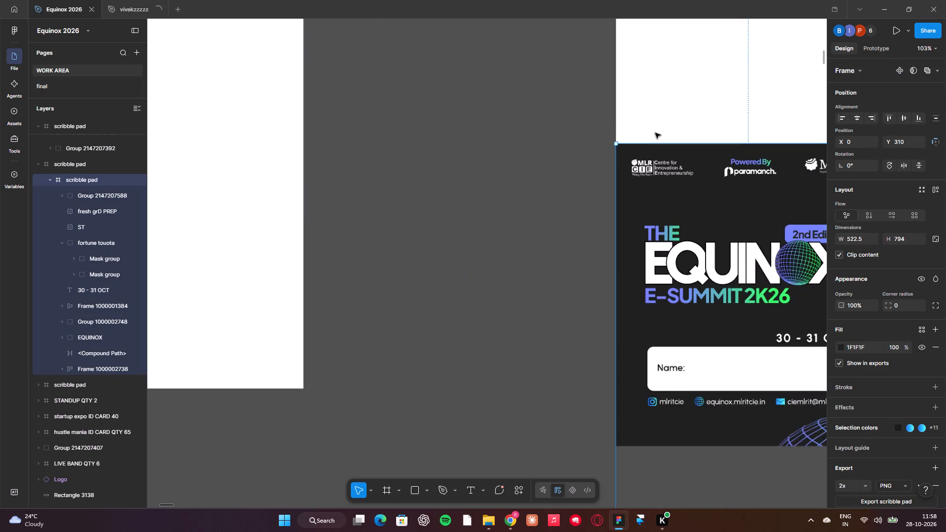
scroll(655, 133, left, 1)
scroll(651, 199, left, 1)
scroll(638, 199, down, 1)
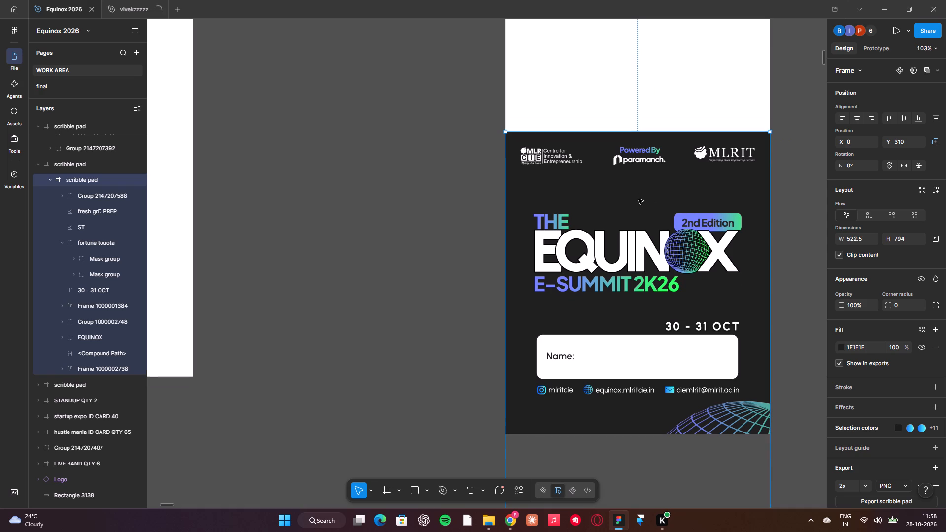
scroll(638, 199, down, 1)
drag(608, 185, 608, 154)
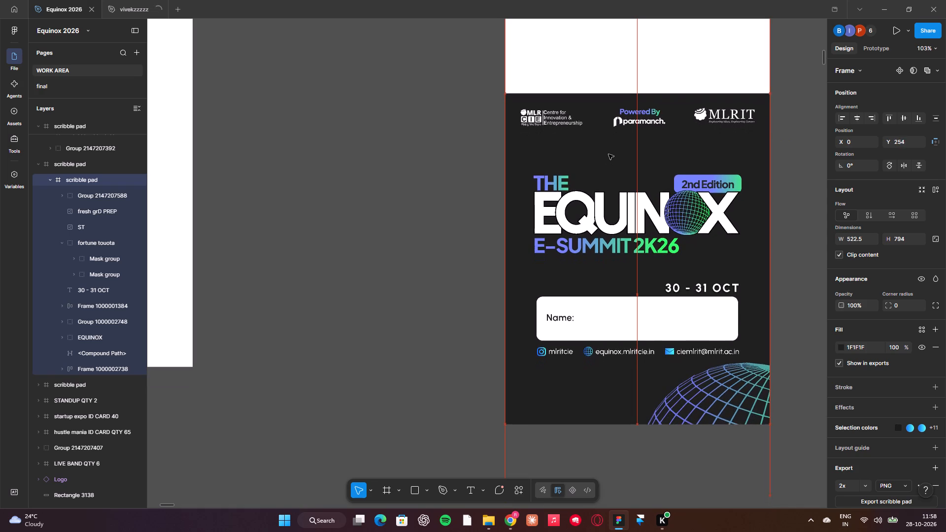
drag(608, 154, 609, 147)
drag(582, 398, 582, 384)
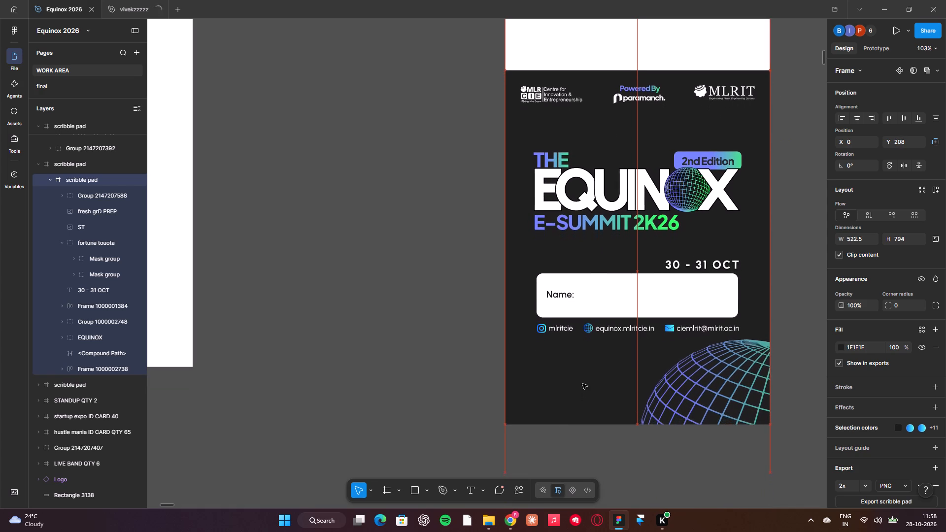
drag(582, 384, 579, 347)
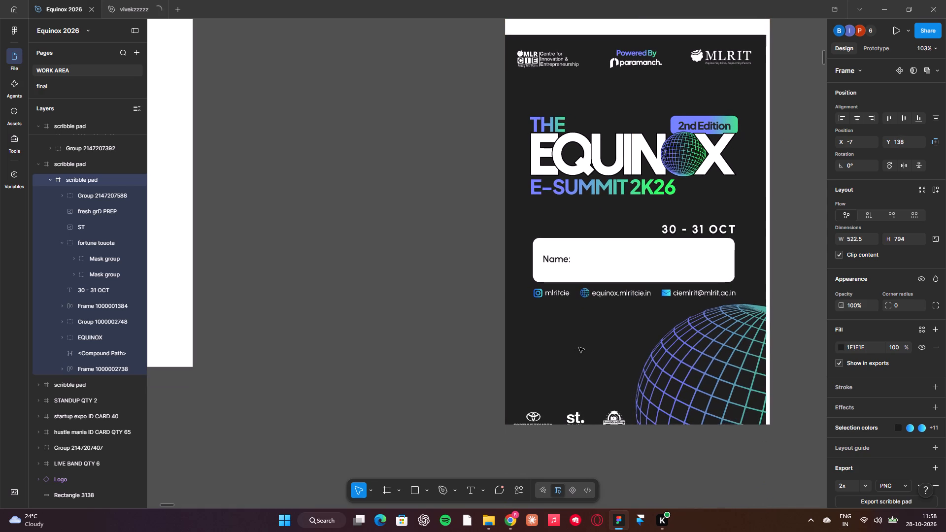
drag(579, 347, 581, 336)
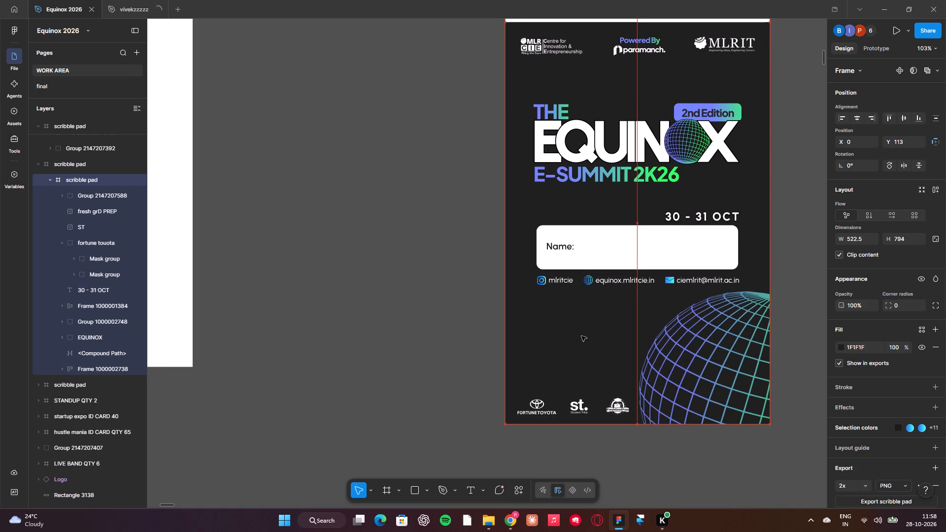
drag(581, 336, 581, 337)
Examine the combined scribble pad, checking the design's placement and the blank white strip above it.
scroll(581, 337, up, 2)
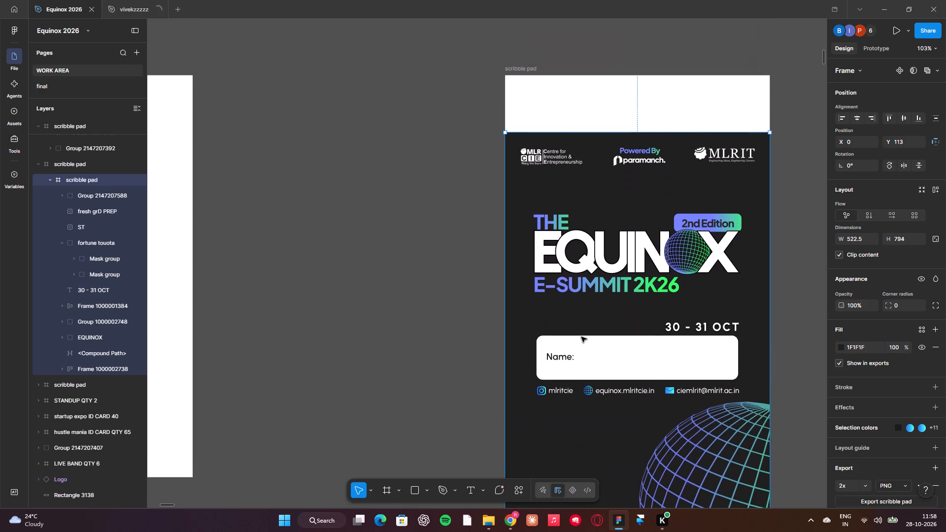
scroll(430, 262, down, 1)
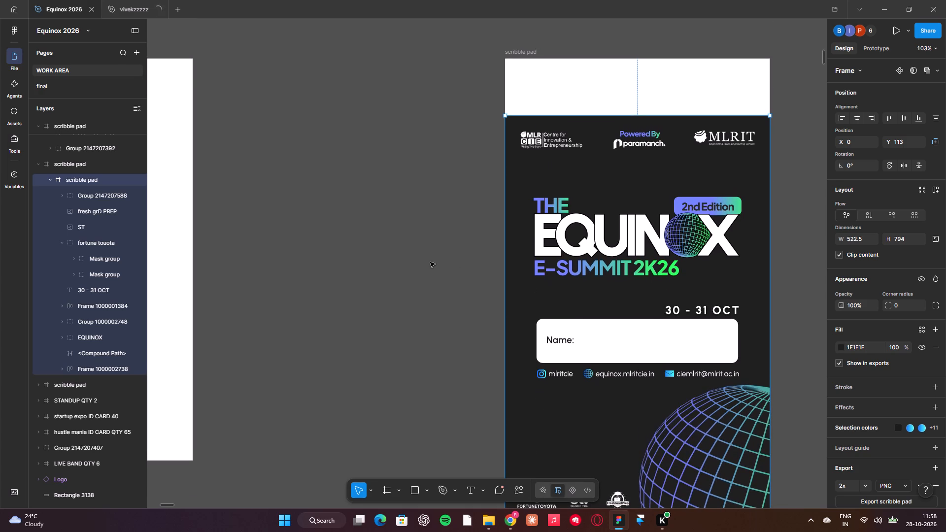
scroll(430, 262, down, 2)
click(430, 262)
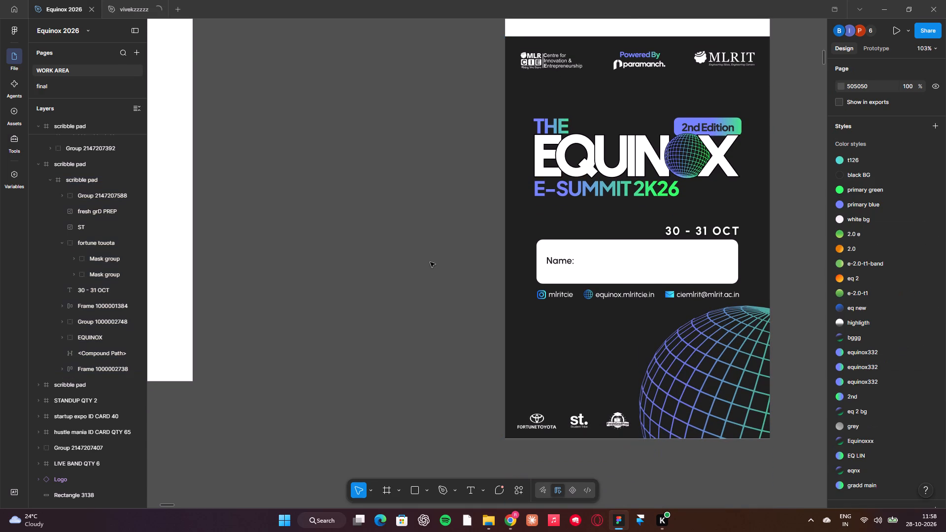
scroll(430, 262, up, 1)
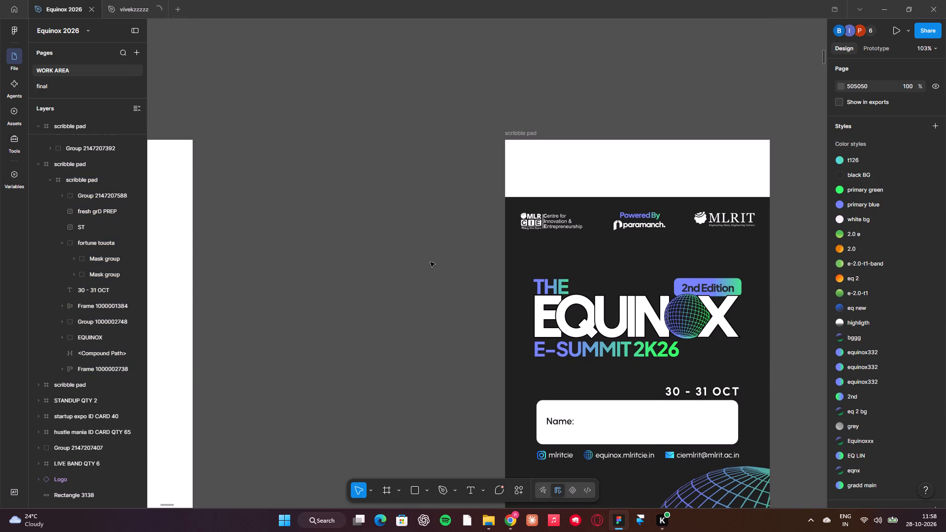
scroll(430, 262, up, 4)
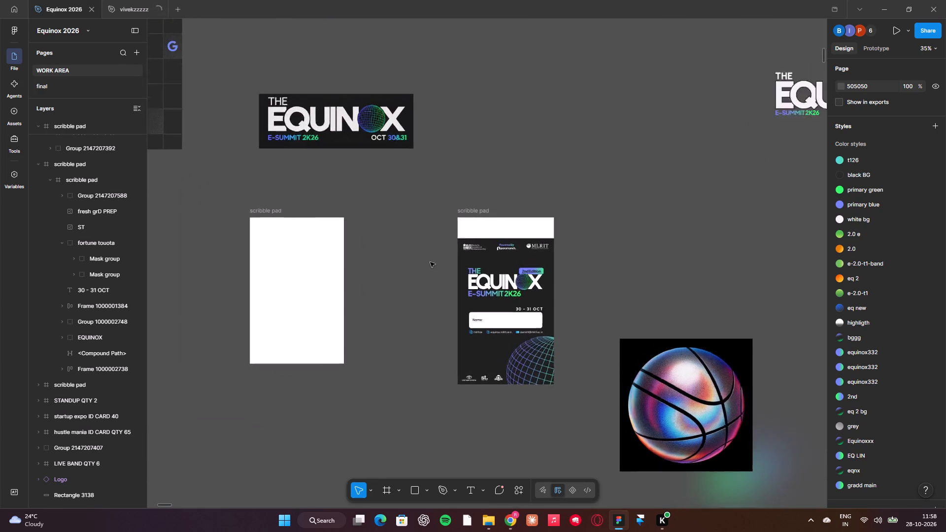
scroll(430, 262, left, 1)
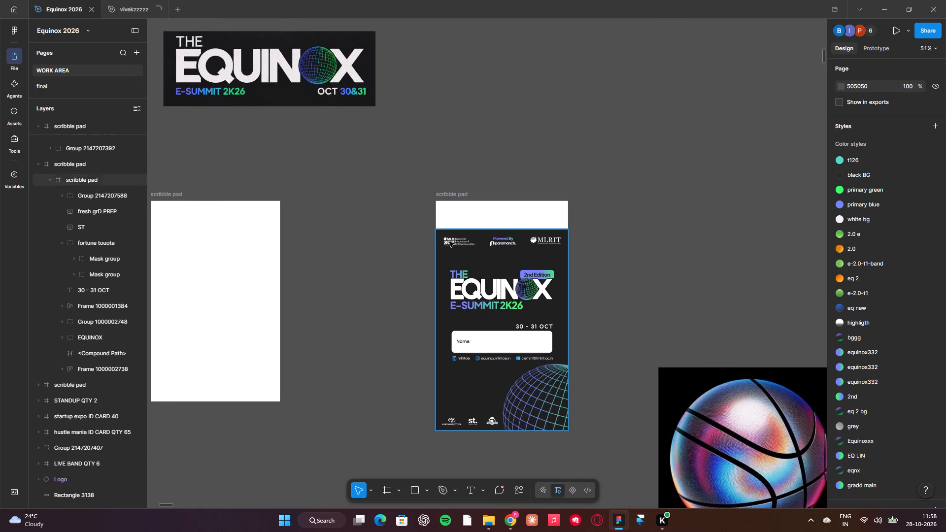
click(442, 265)
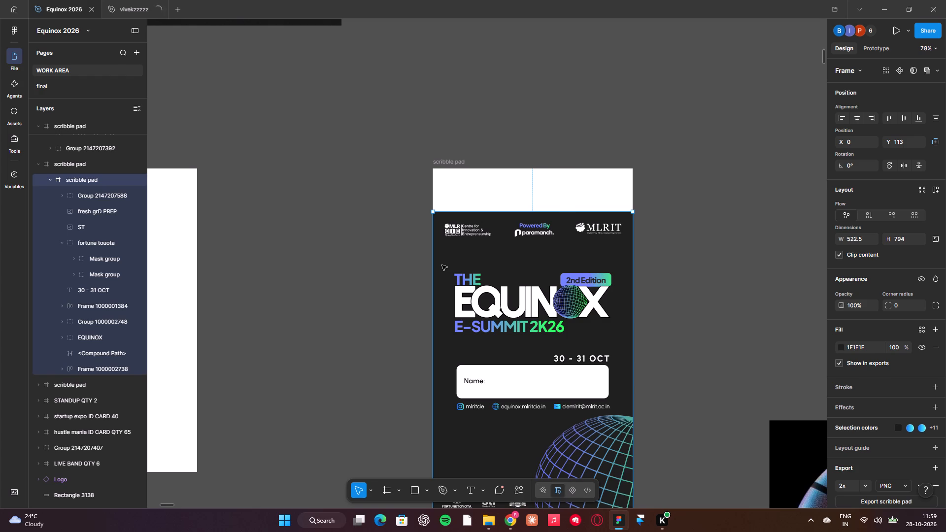
Check the dimensions of the separate blank white scribble pad frame.
scroll(442, 265, right, 4)
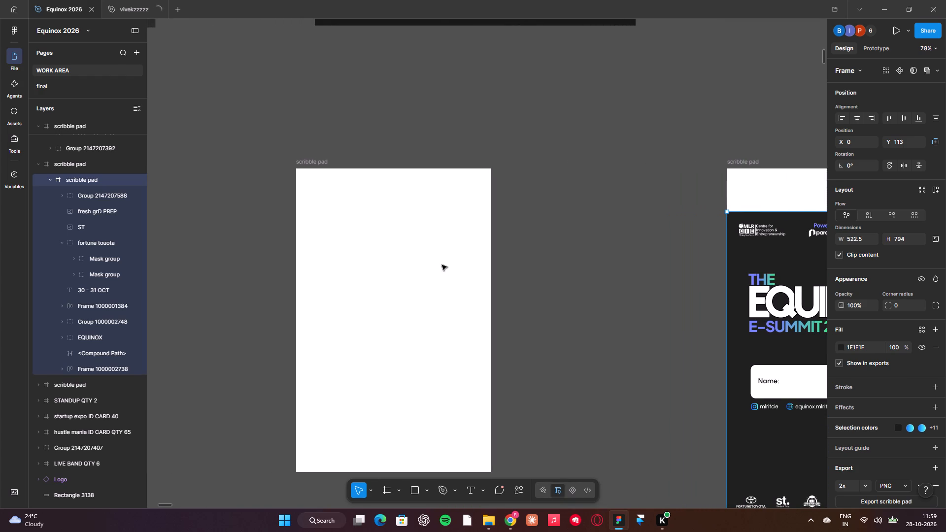
click(442, 265)
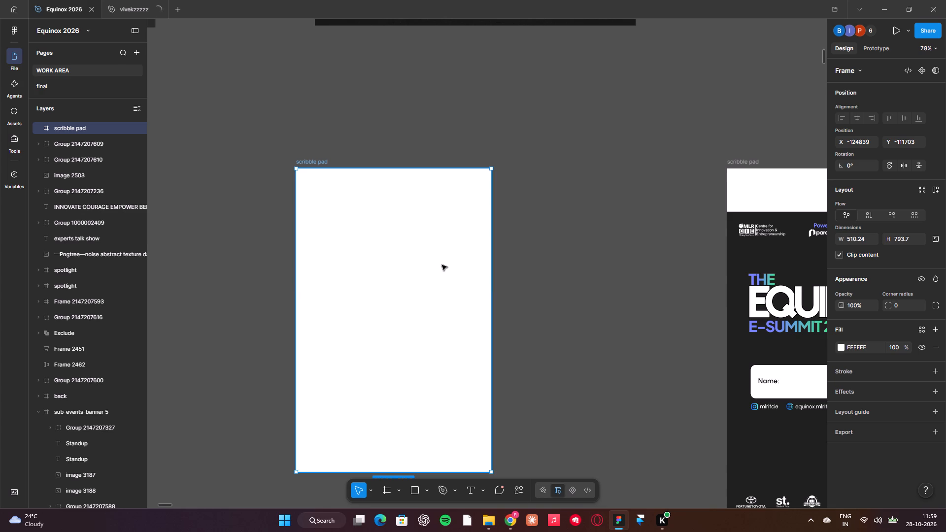
scroll(442, 265, left, 8)
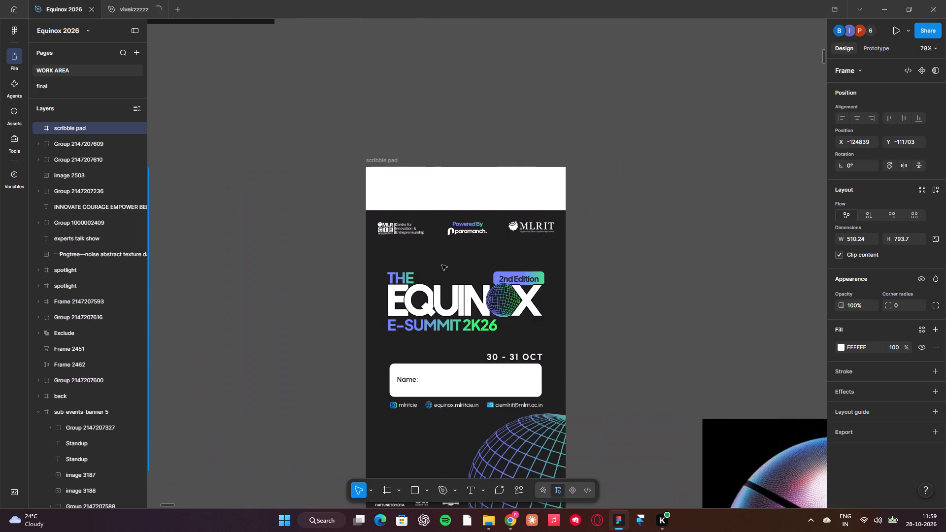
Set the height of the outer frame holding the E-Summit 2K26 design to 907.
click(380, 163)
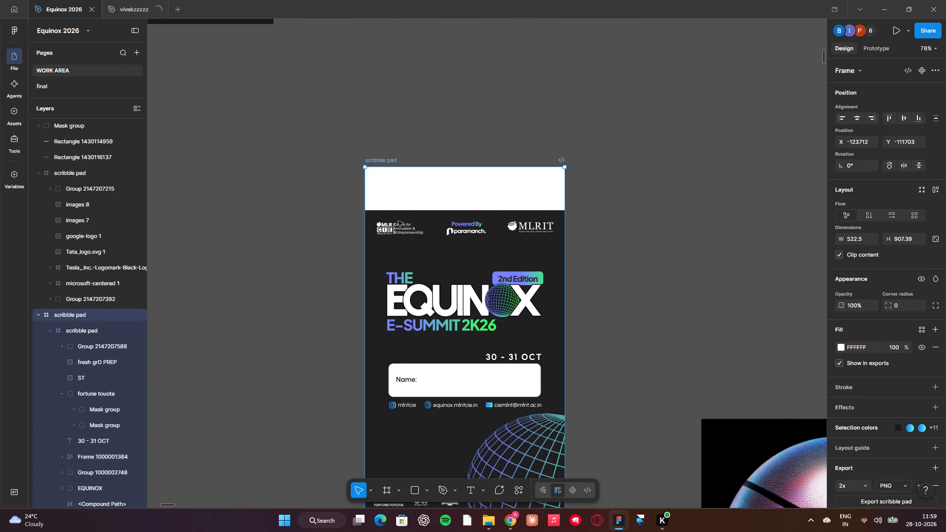
click(910, 240)
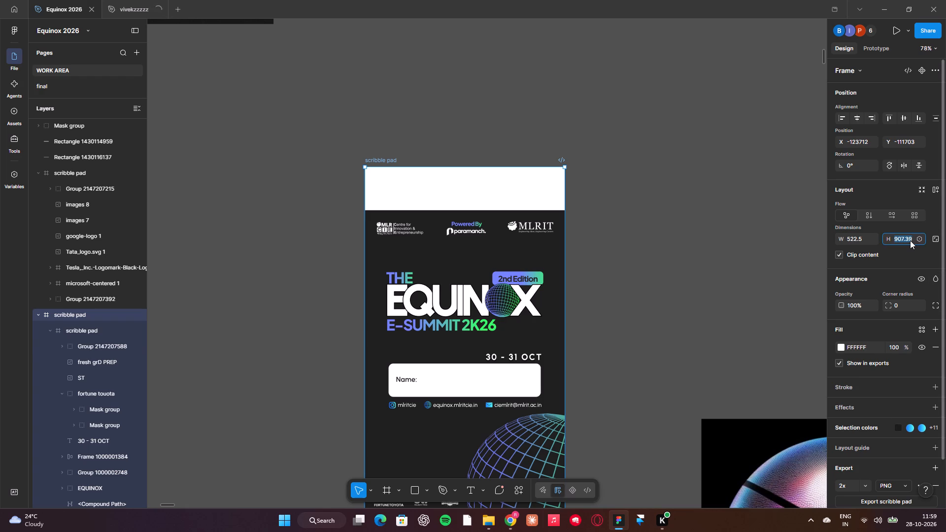
click(913, 239)
key(BackSpace)
key(BackSpace)
key(BackSpace)
key(Return)
Nudge the inner E-Summit 2K26 design against the frame's right edge and scale it proportionally to 523.5 × 795.52.
click(668, 270)
click(536, 250)
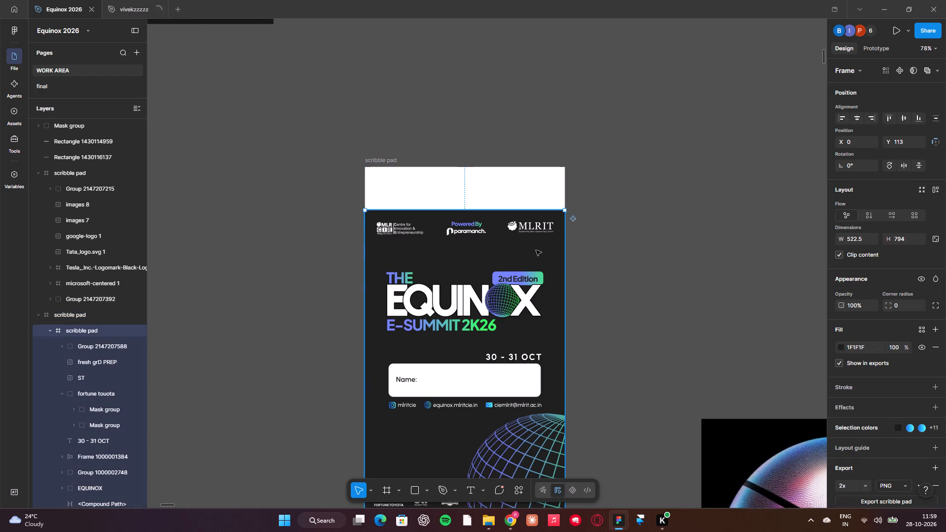
click(614, 256)
click(548, 263)
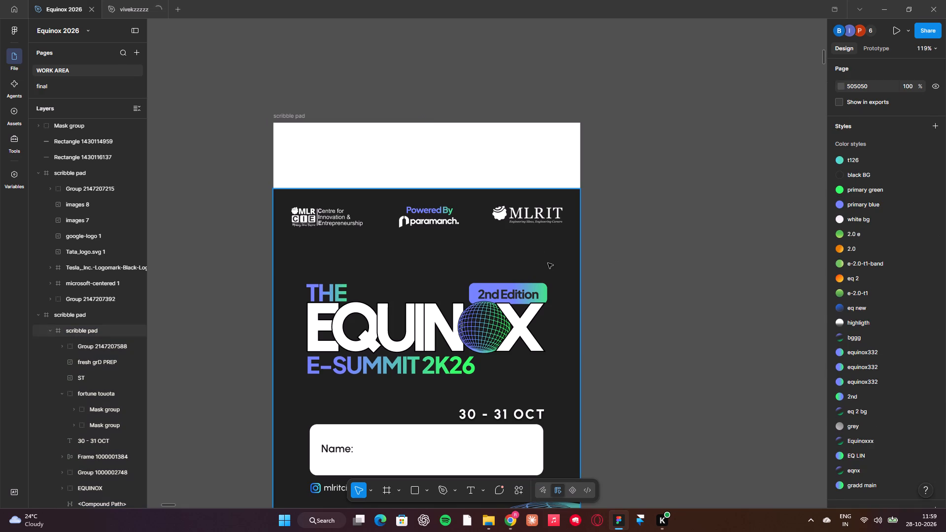
key(Right)
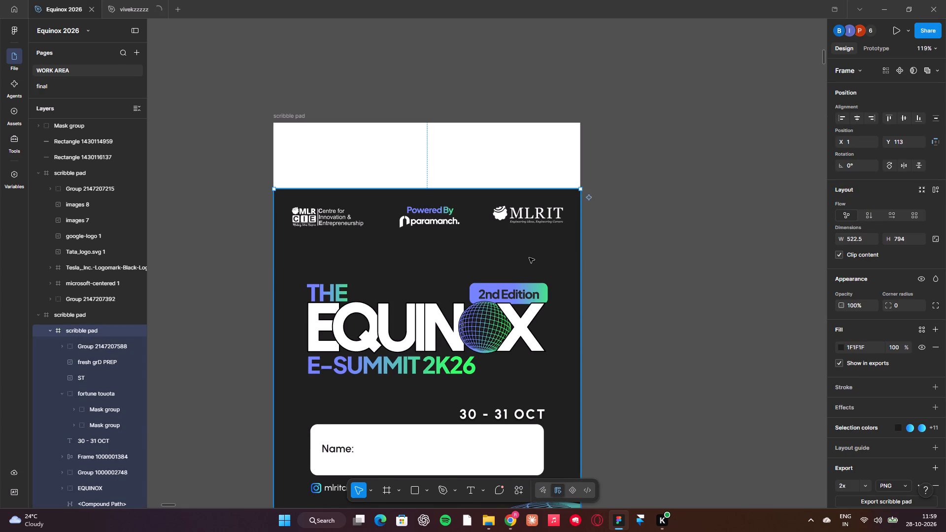
scroll(529, 258, down, 7)
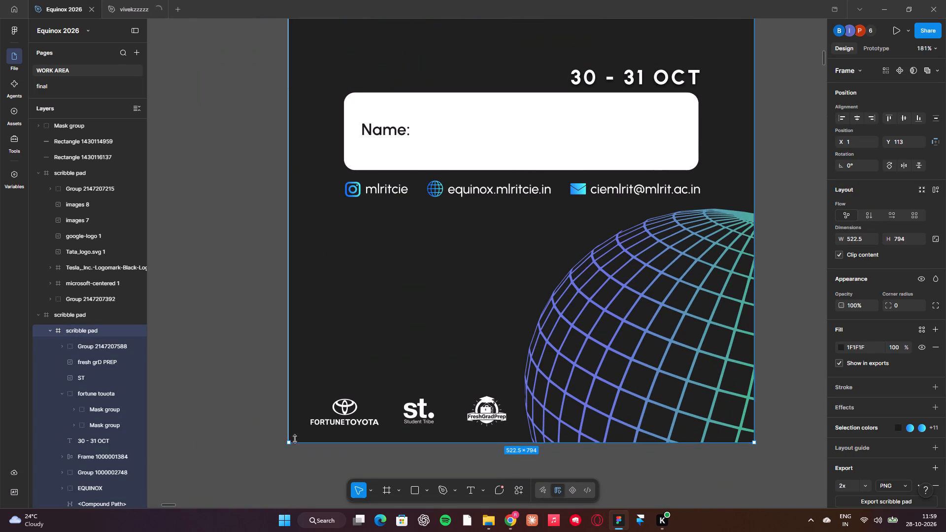
key(k)
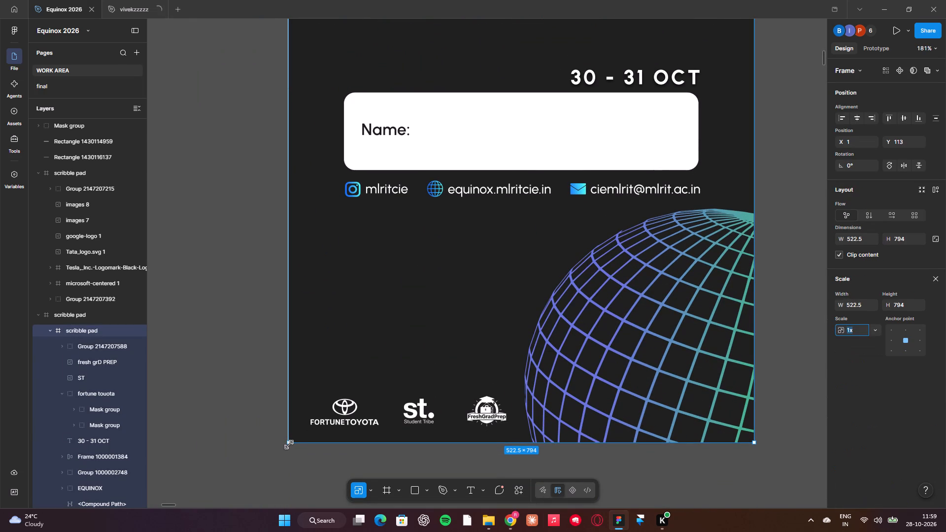
click(289, 444)
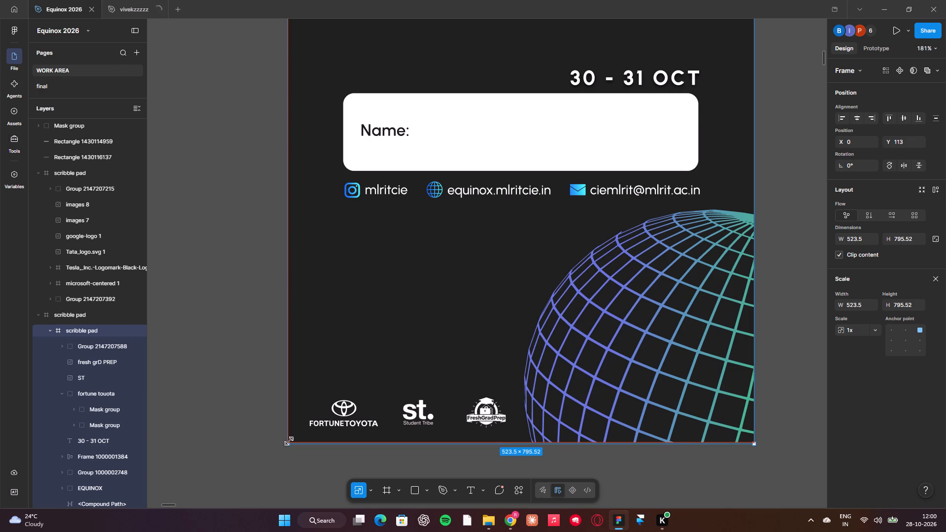
Reposition the scaled design within the white frame at X -1, Y 111, keeping the blank strip above it.
scroll(623, 431, left, 3)
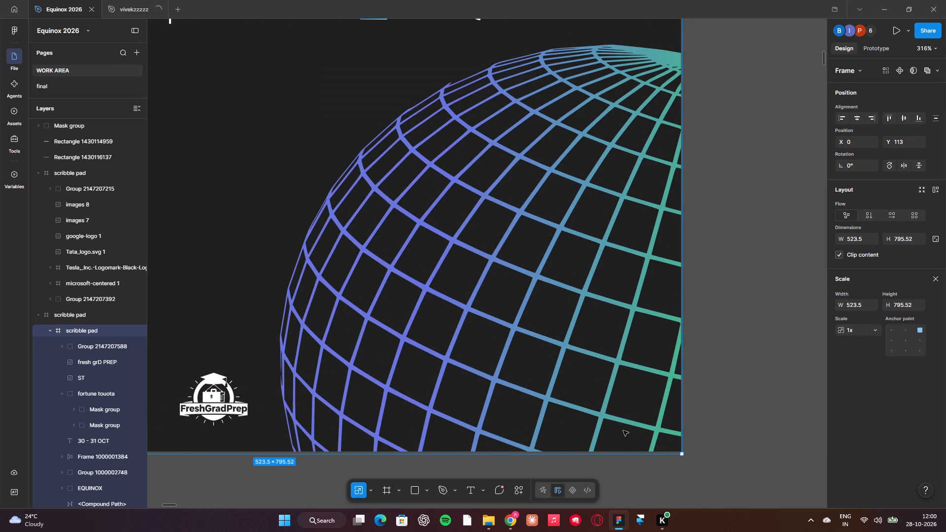
key(Up)
key(Up)
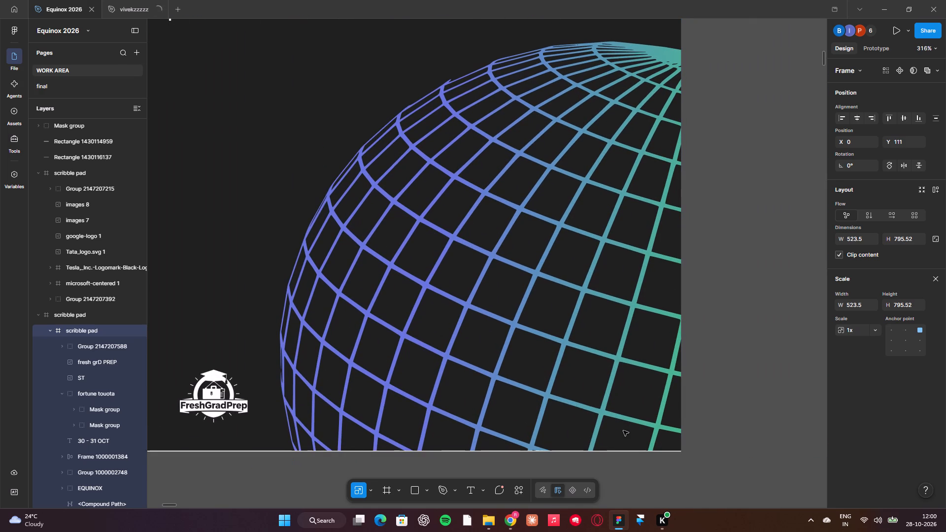
key(Down)
click(738, 436)
scroll(738, 436, up, 1)
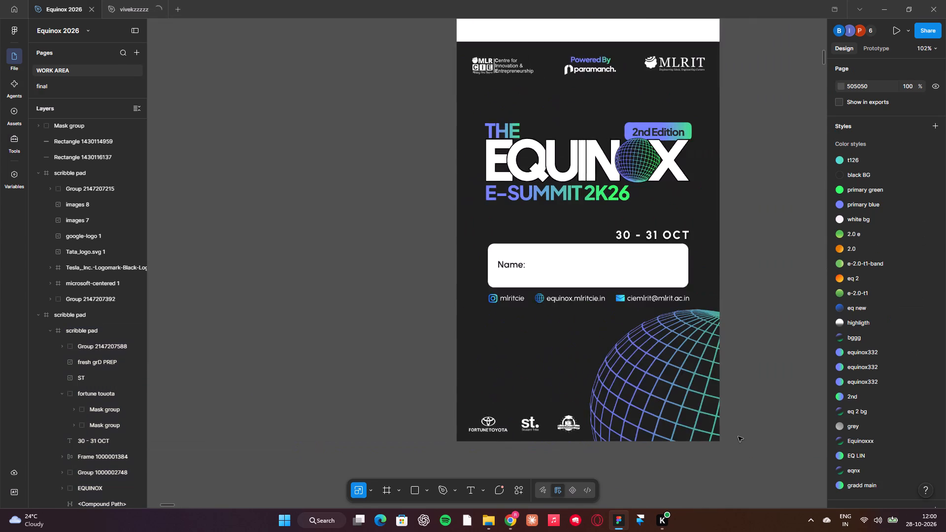
scroll(738, 436, up, 2)
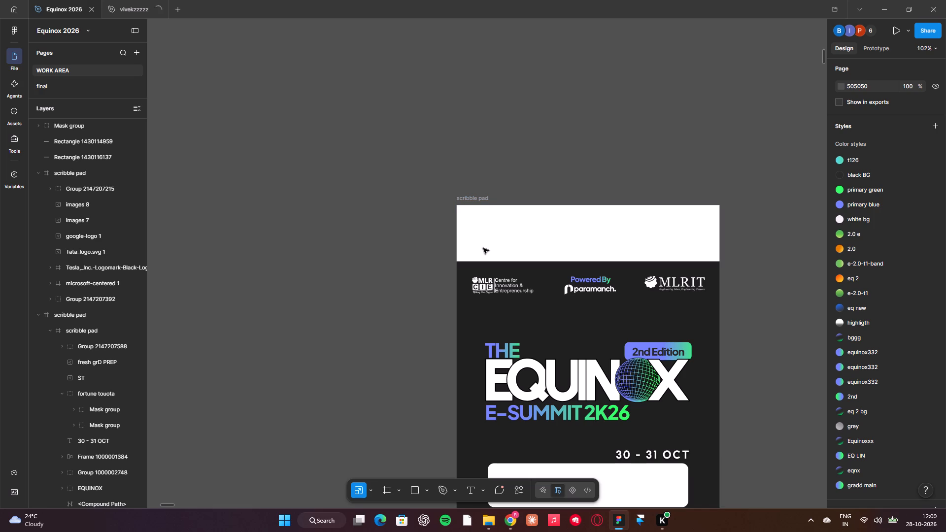
drag(504, 276, 506, 242)
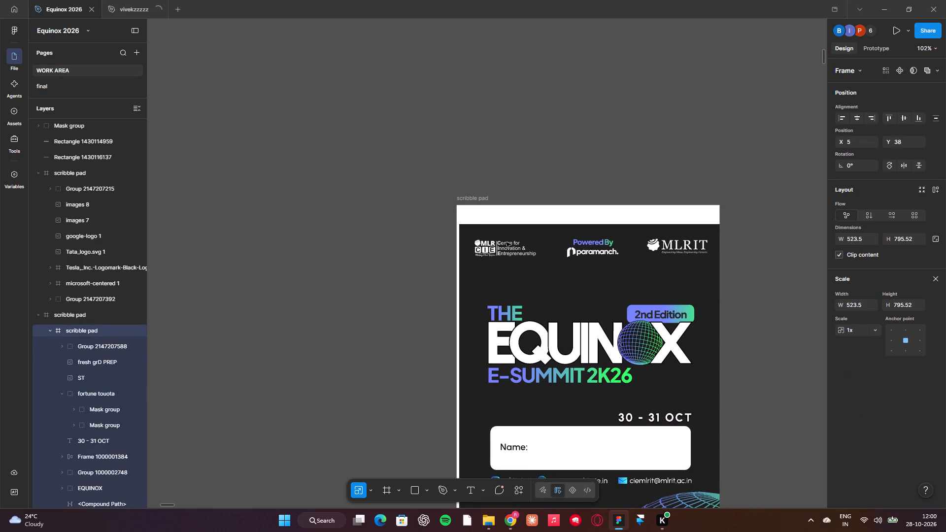
drag(506, 242, 502, 260)
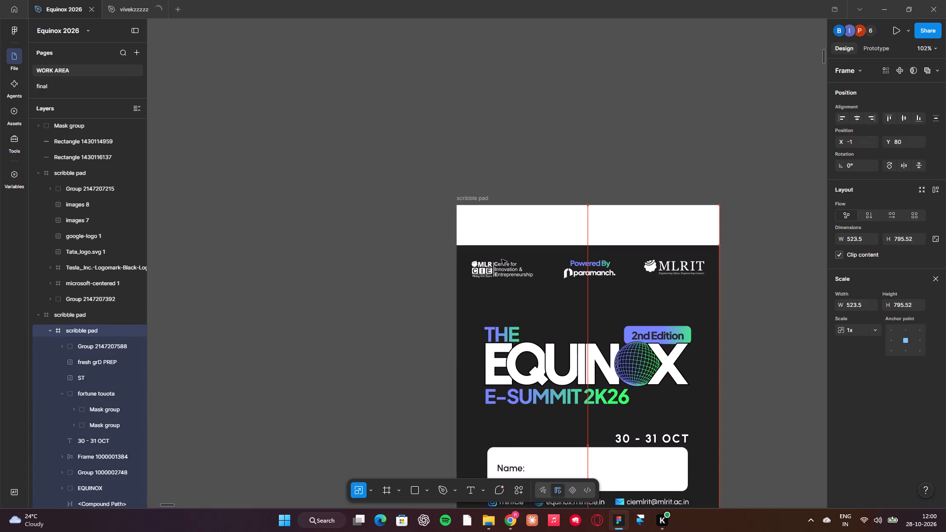
drag(502, 260, 502, 261)
scroll(502, 261, down, 3)
drag(503, 338, 501, 351)
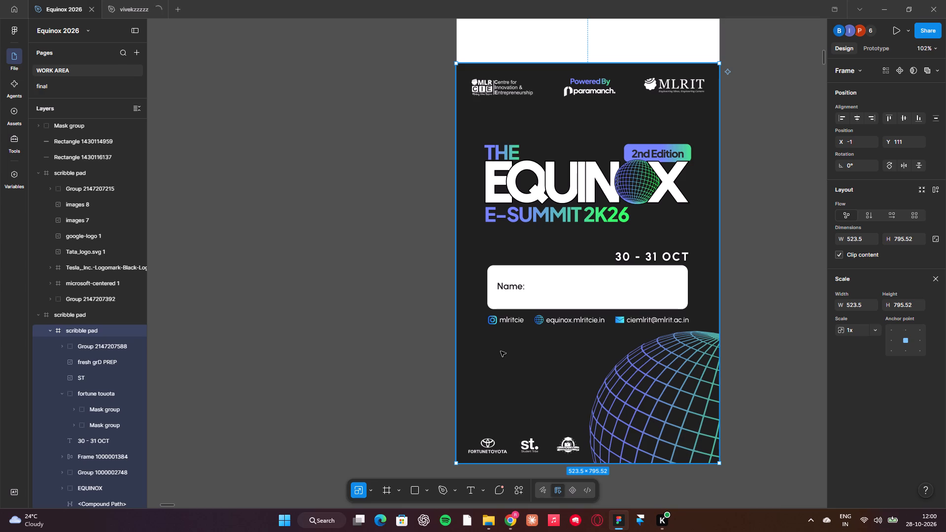
click(755, 263)
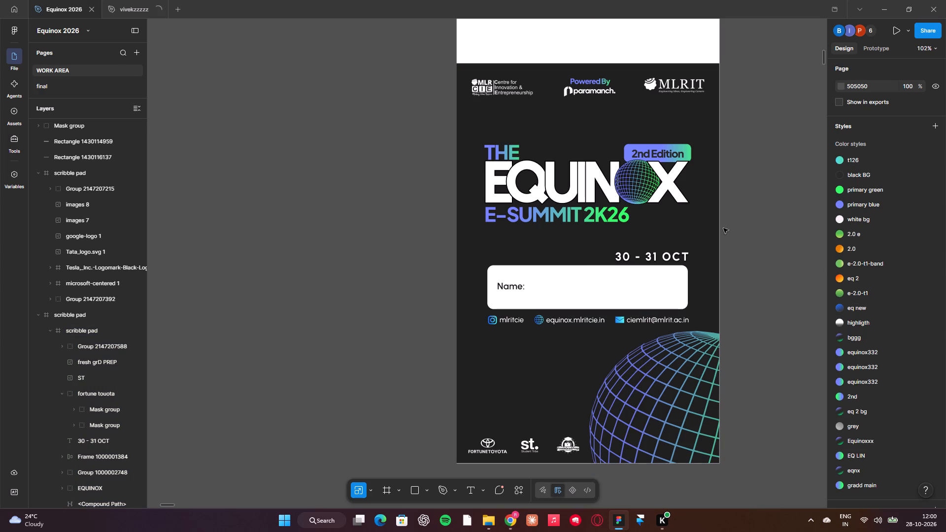
Leave the Scale tool and resize the inner design frame to 524 × 796 so it covers the frame's full width.
click(712, 228)
scroll(712, 228, up, 1)
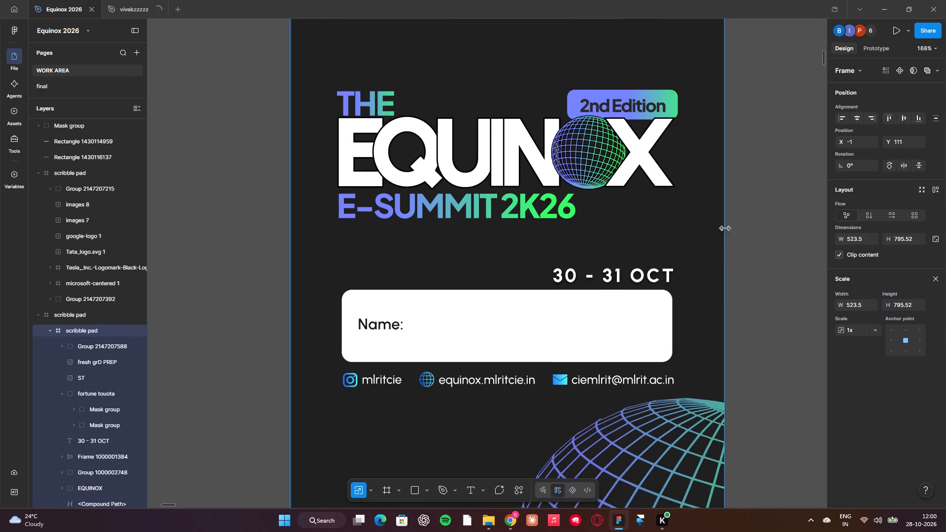
click(933, 272)
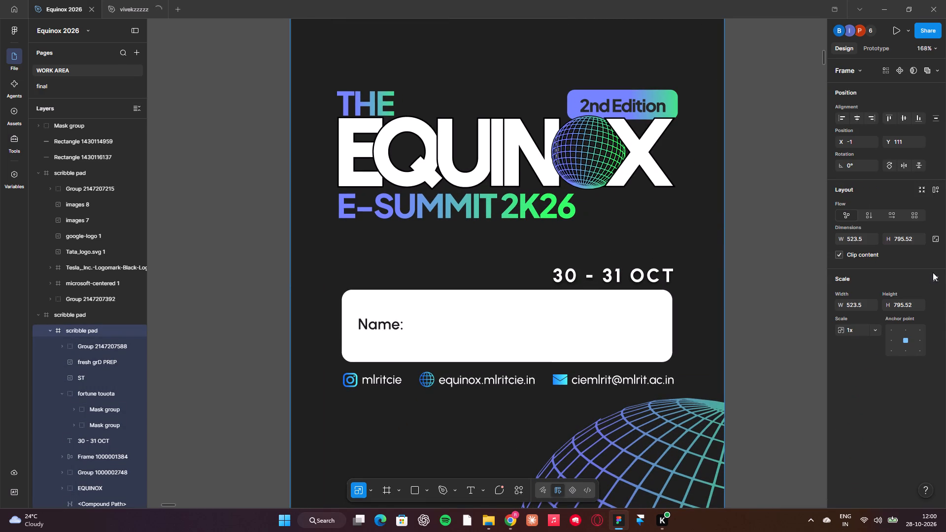
click(935, 274)
click(725, 307)
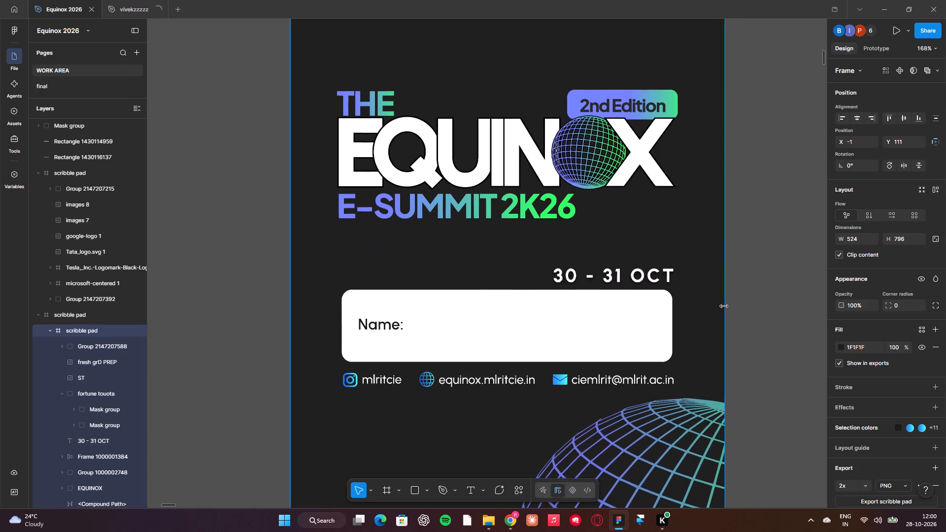
click(755, 306)
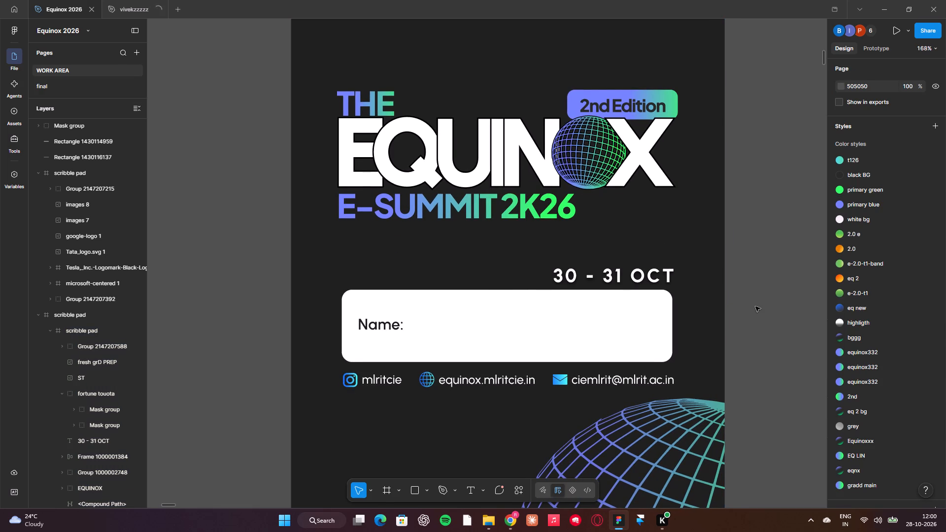
Rename the outer frame as "scribble pad - 3 CM S".
scroll(755, 306, down, 1)
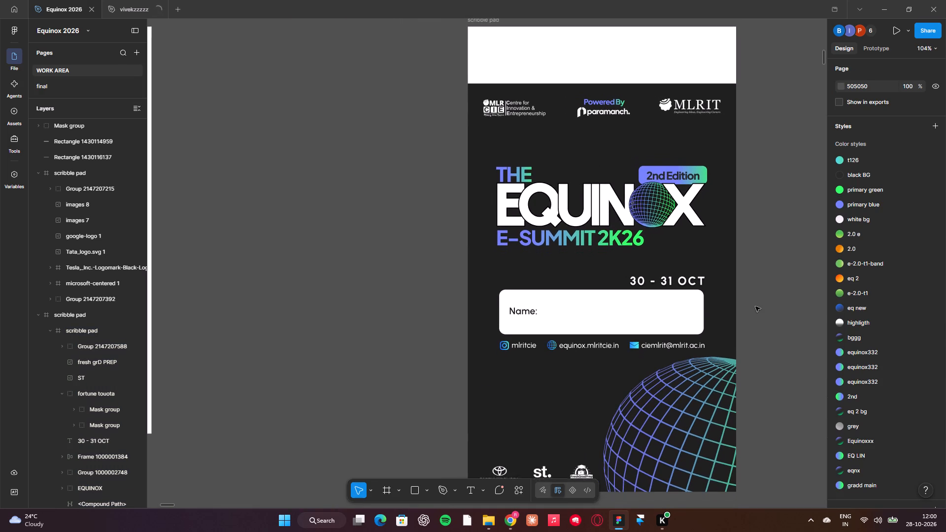
scroll(755, 306, down, 1)
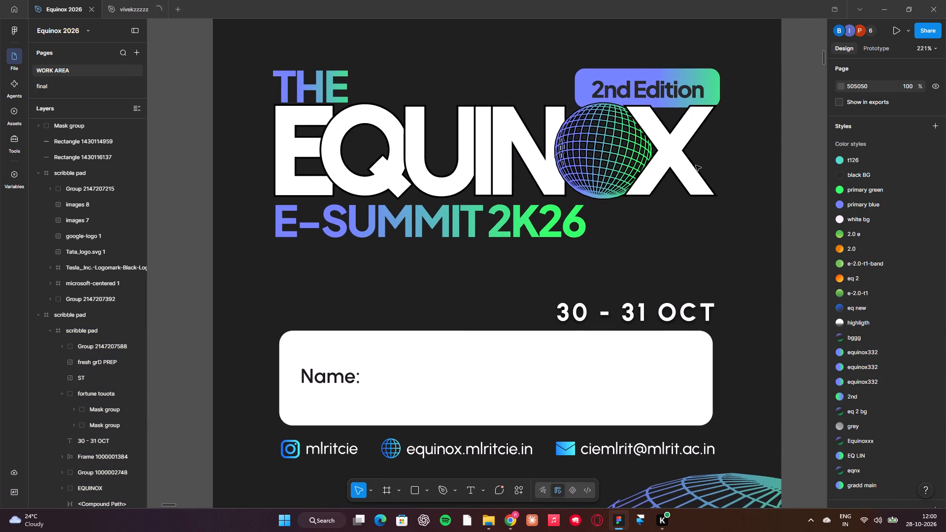
scroll(719, 212, up, 1)
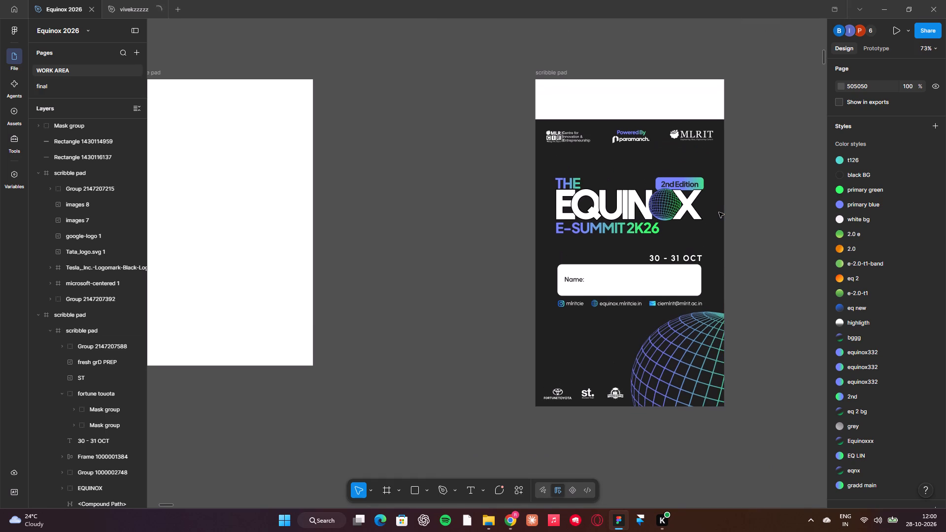
click(558, 74)
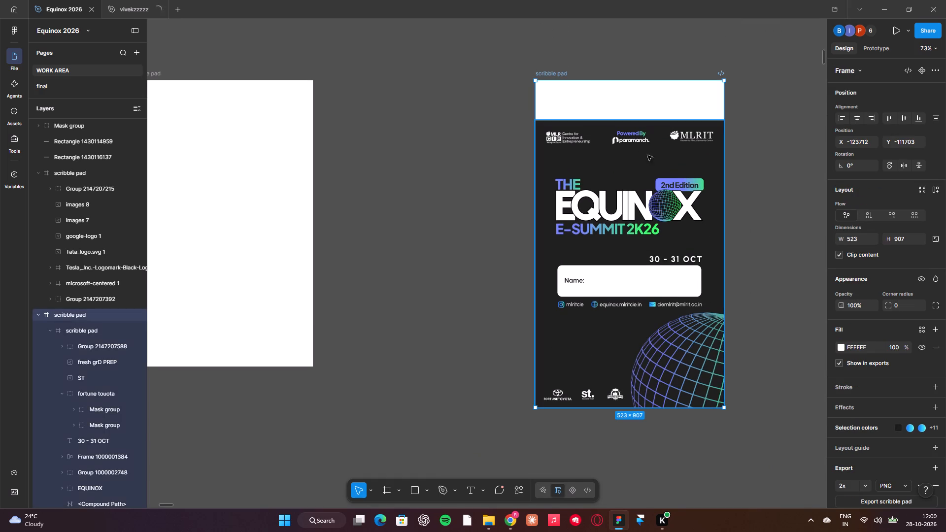
click(561, 73)
double_click(561, 73)
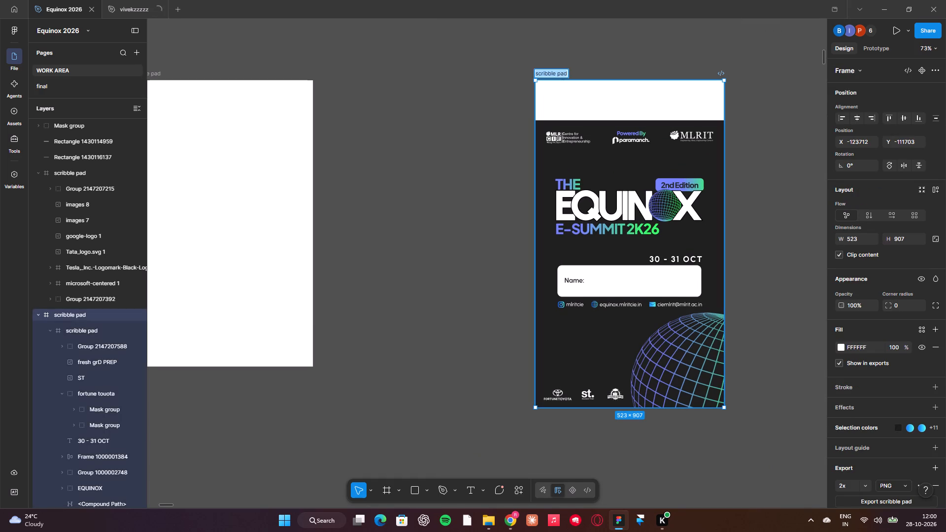
click(567, 73)
key(space)
text(- 3 CM S)
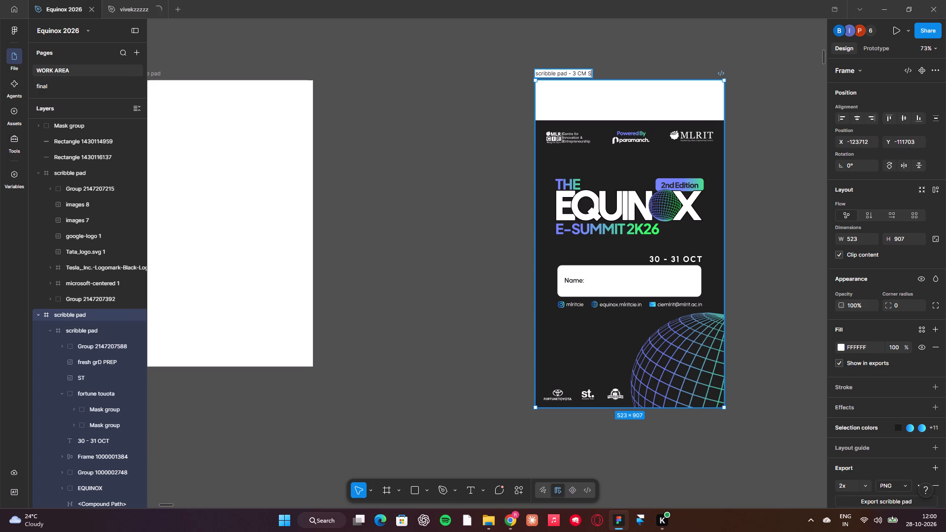
key(Return)
Export the renamed scribble pad frame as a PNG at 2x.
click(567, 73)
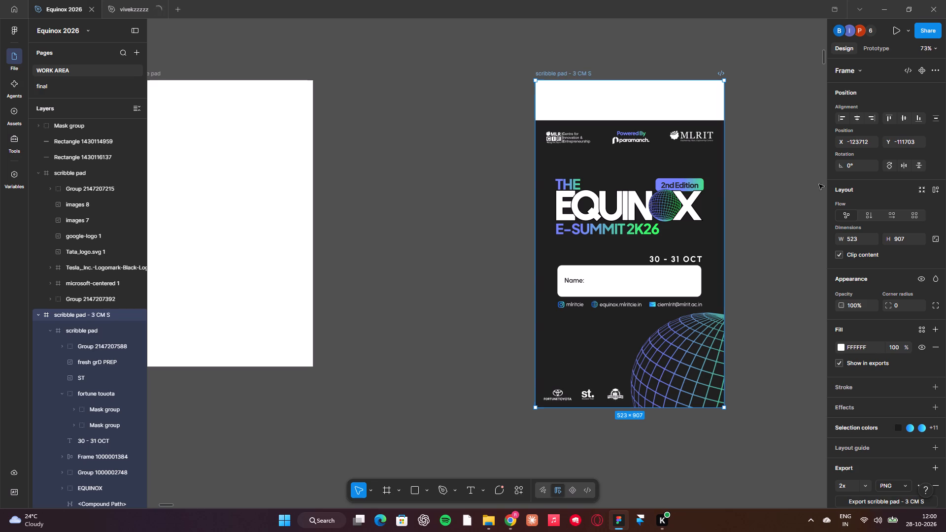
scroll(895, 381, down, 4)
click(879, 455)
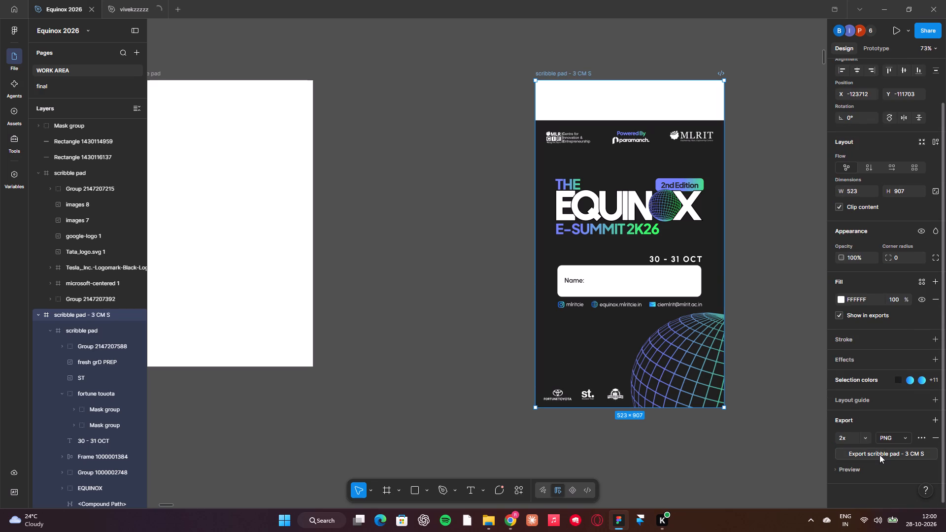
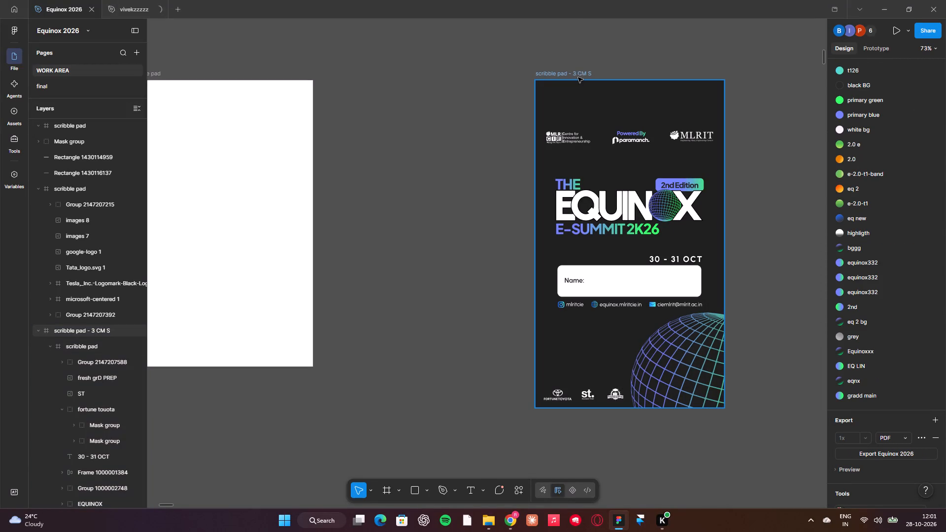
Export the "scribble pad - 3 CM S" frame again as a 2x PNG, saving it to the Desktop under the same name.
click(574, 75)
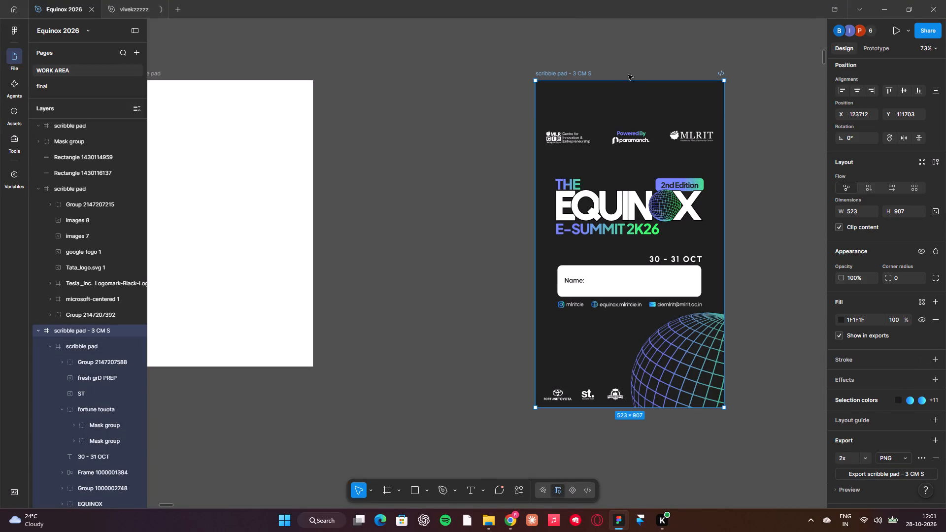
click(855, 475)
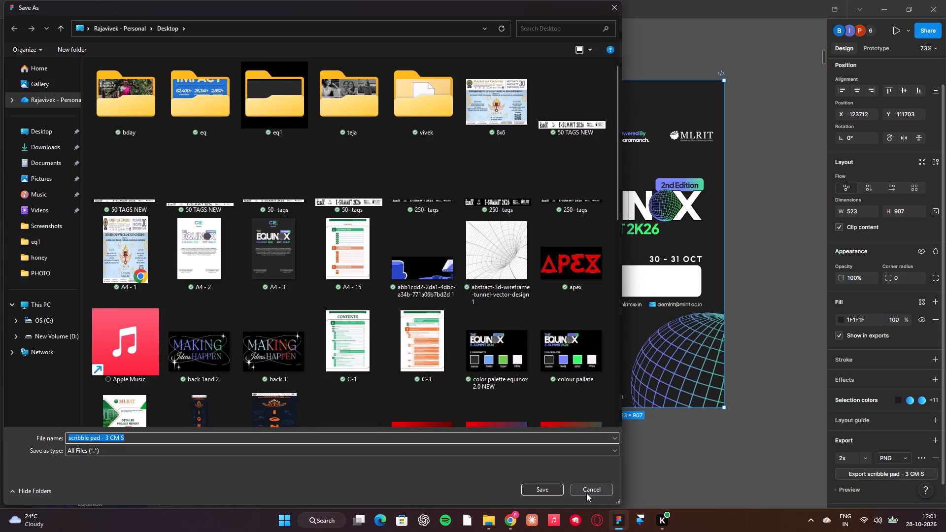
click(556, 490)
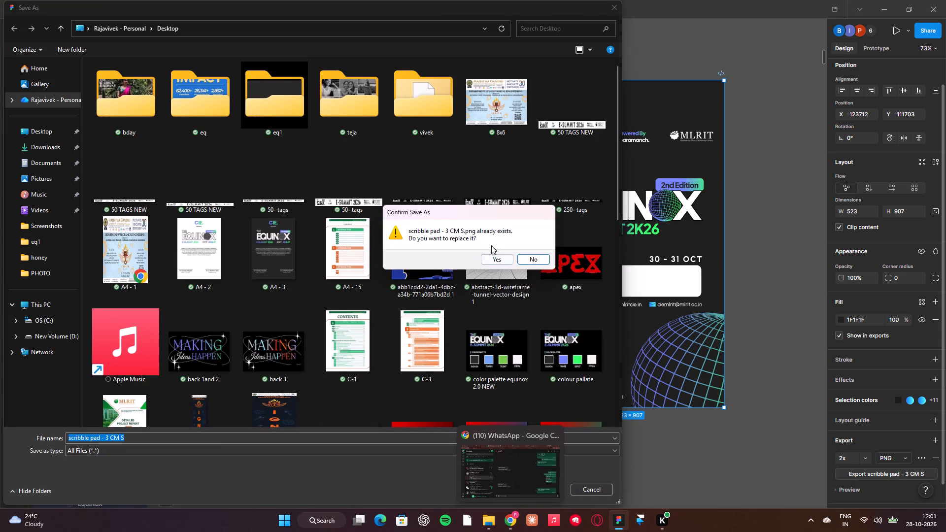
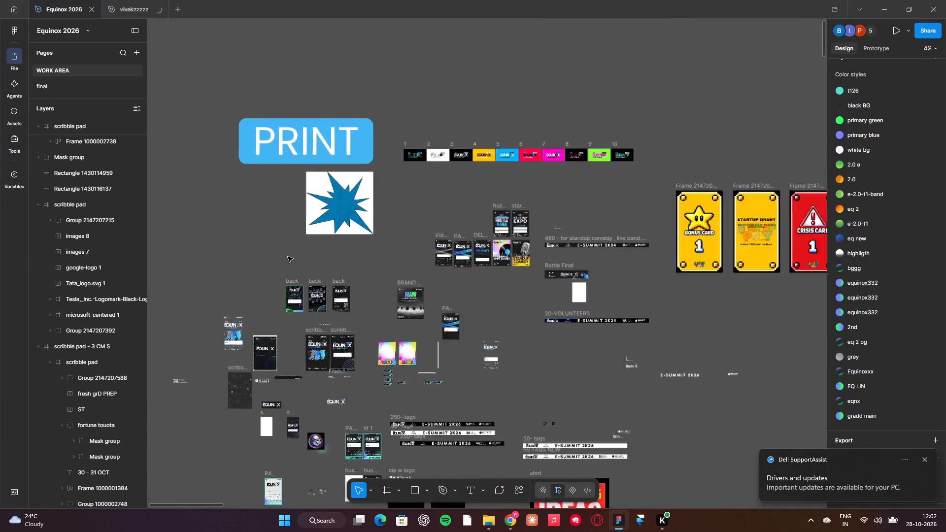
Move the "id 1" attendee card out of its row into the empty canvas space above the participant ID cards.
scroll(288, 257, down, 2)
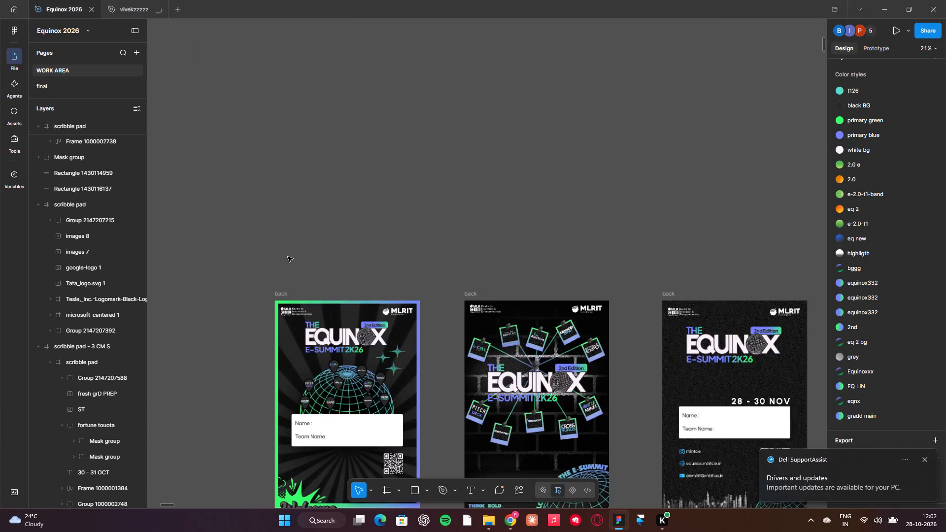
scroll(288, 257, right, 2)
scroll(288, 257, down, 2)
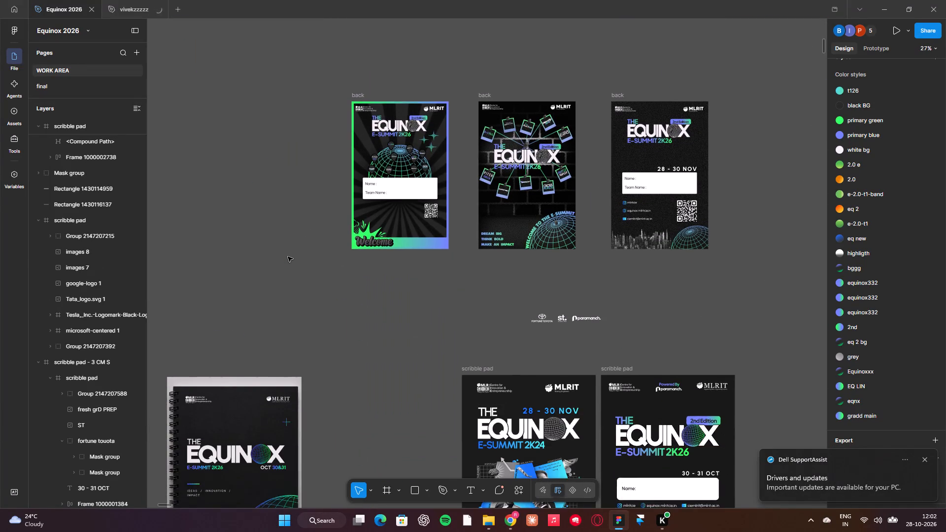
scroll(288, 257, down, 1)
scroll(288, 257, up, 1)
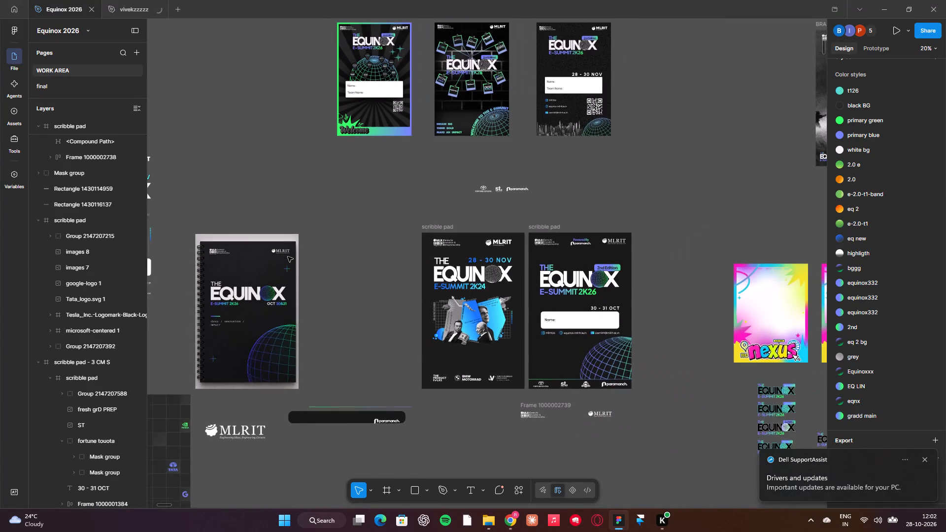
scroll(288, 257, up, 3)
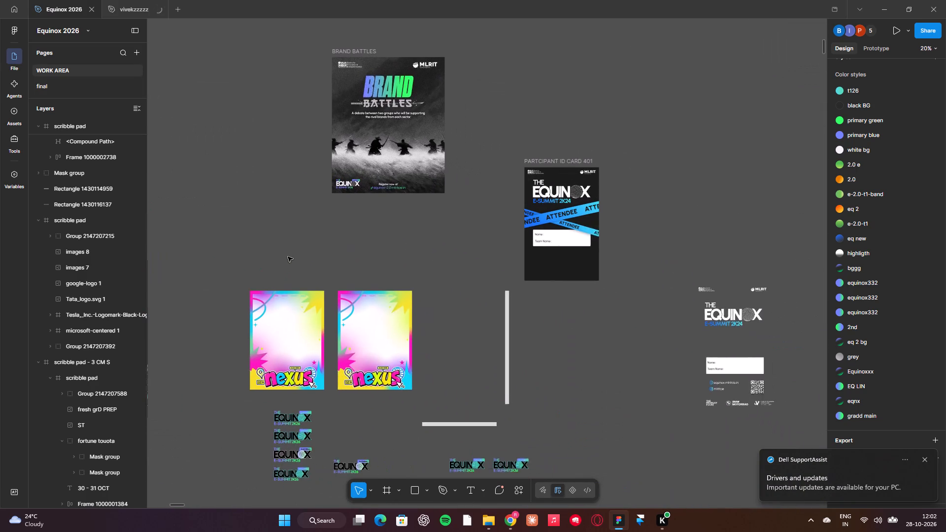
scroll(288, 257, down, 1)
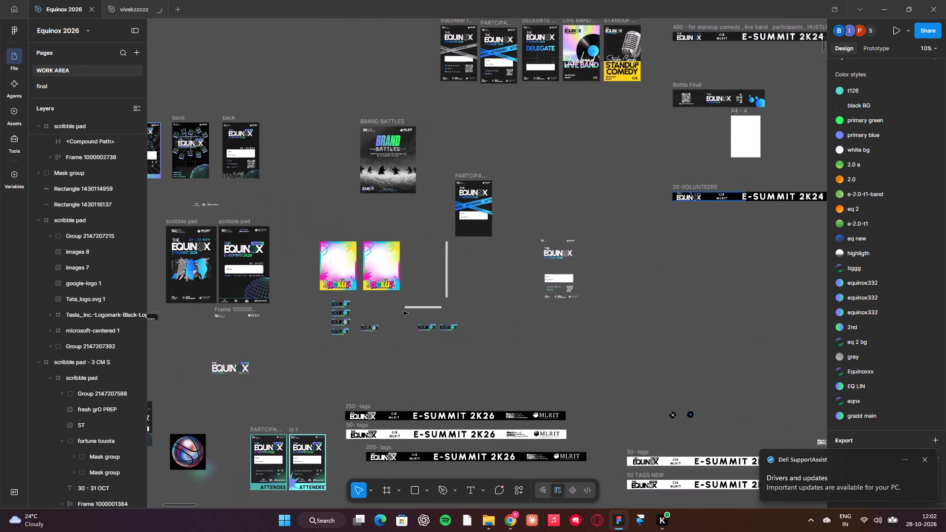
scroll(403, 311, down, 2)
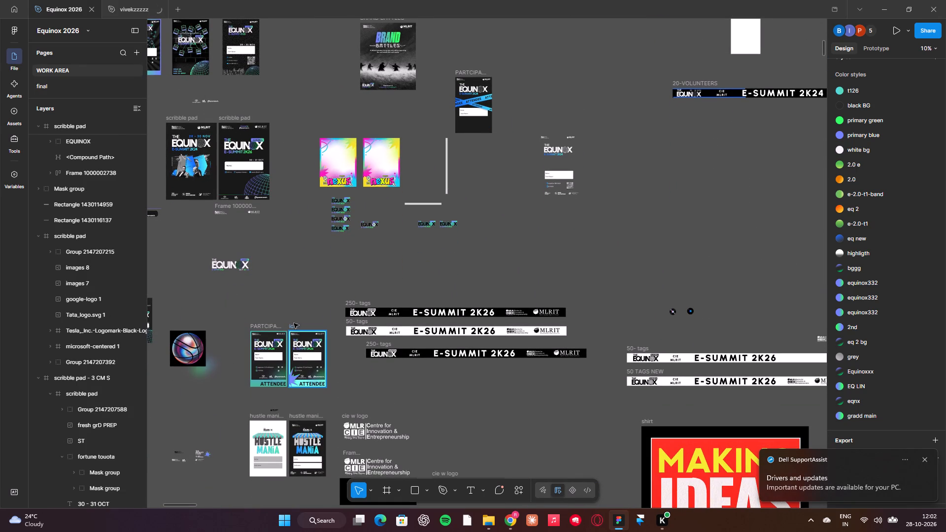
drag(294, 323, 292, 229)
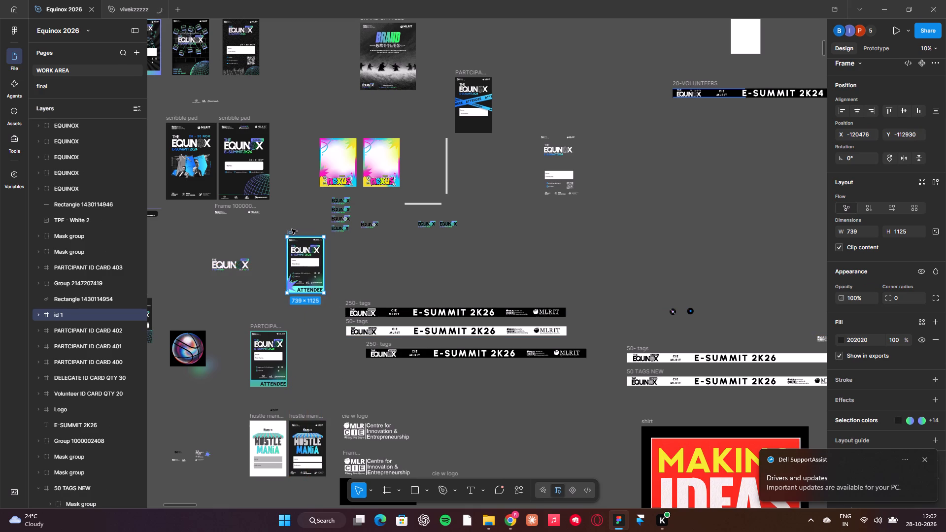
Recolor the cyan border and ATTENDEE band of the "id 1" card to grey 8C8C8C.
scroll(292, 229, down, 2)
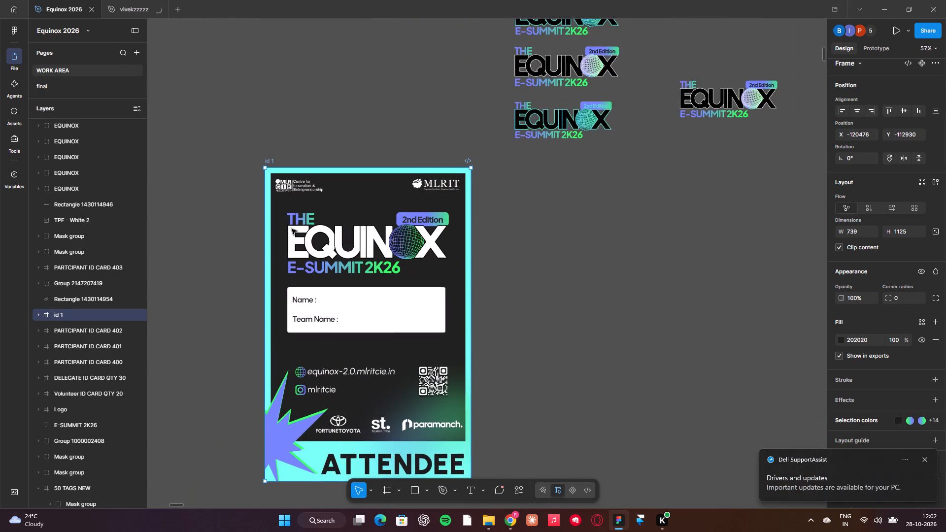
scroll(292, 229, down, 1)
double_click(275, 333)
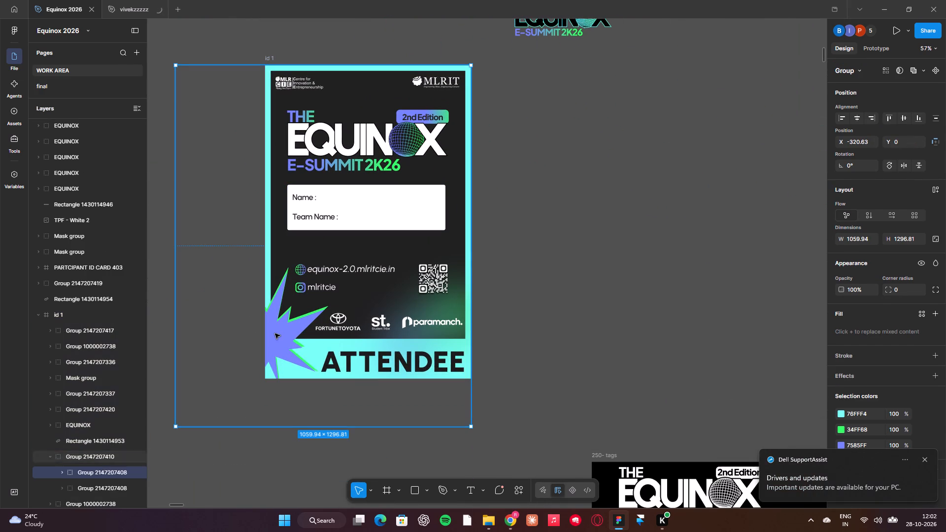
click(840, 415)
drag(755, 366, 712, 351)
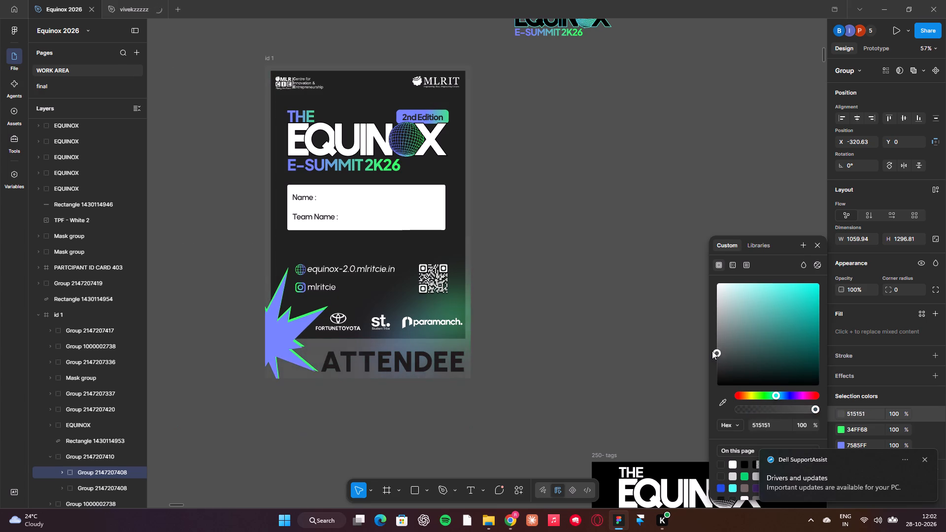
drag(712, 351, 700, 335)
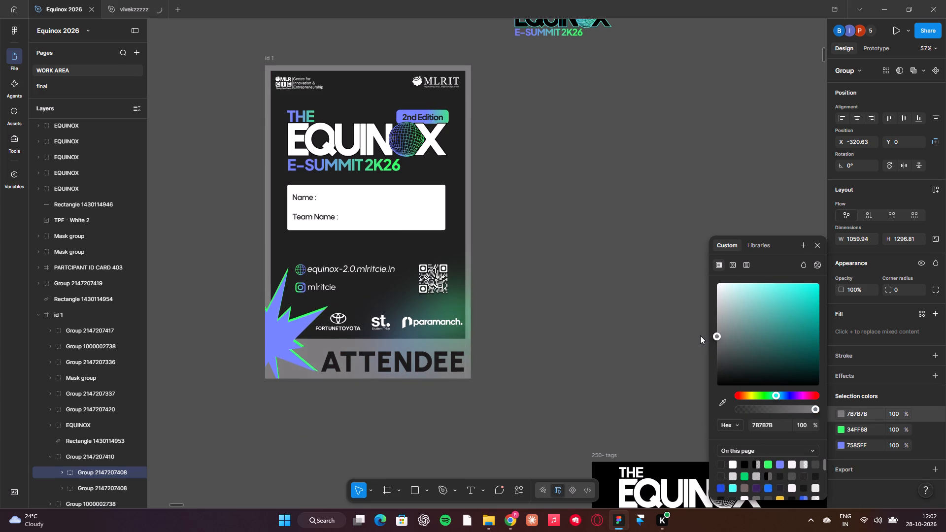
drag(700, 335, 701, 330)
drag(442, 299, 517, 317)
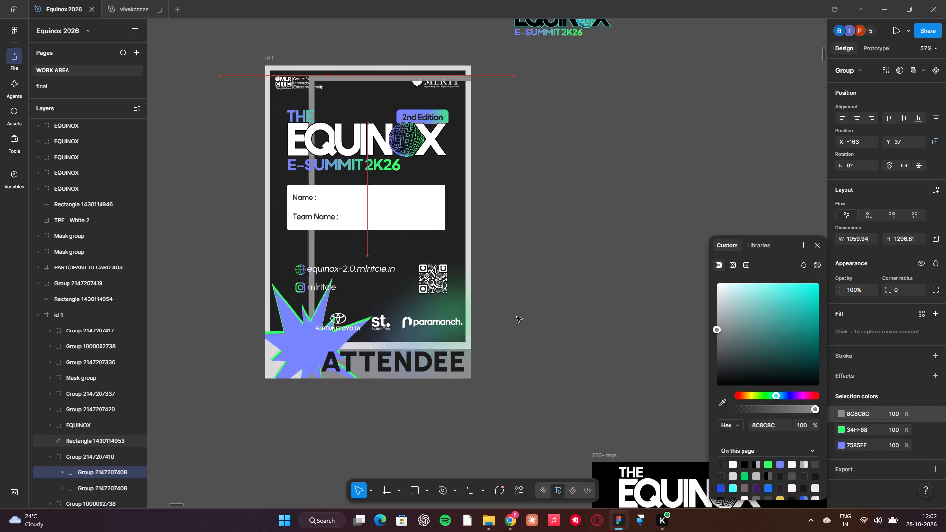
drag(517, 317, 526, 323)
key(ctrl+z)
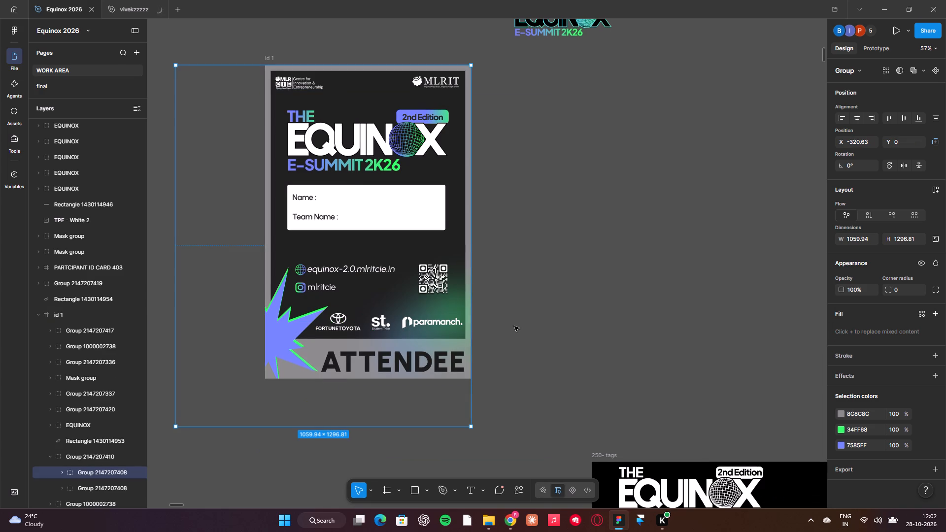
Move the blurred green-blue glow out of the "id 1" card onto the empty canvas beside it.
click(430, 305)
drag(430, 305, 558, 357)
click(495, 270)
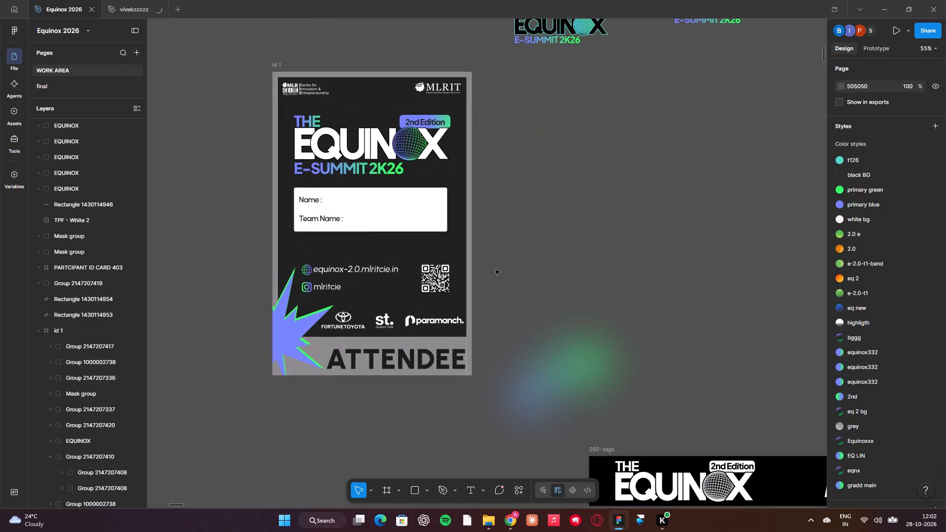
Examine the "id 1" card's frame and its border and starburst group, including their layers, fill and export properties.
scroll(495, 270, up, 1)
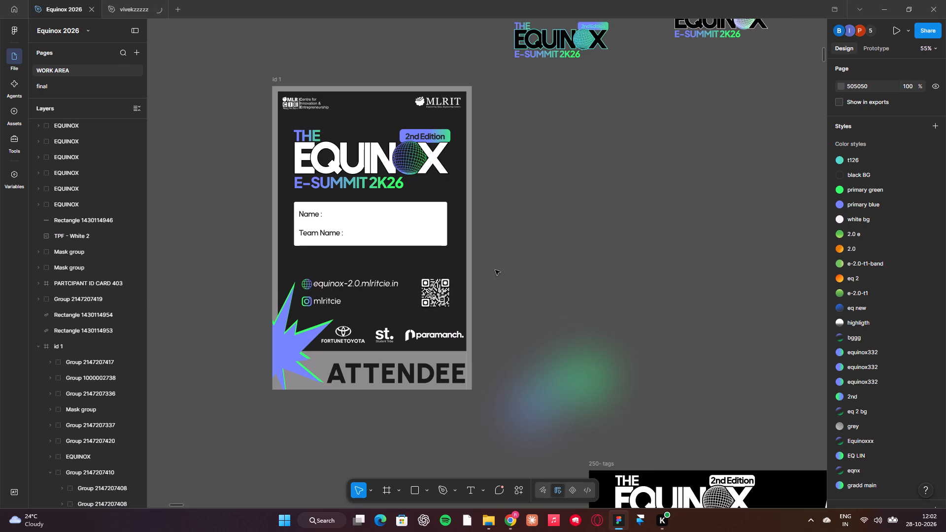
scroll(495, 270, right, 1)
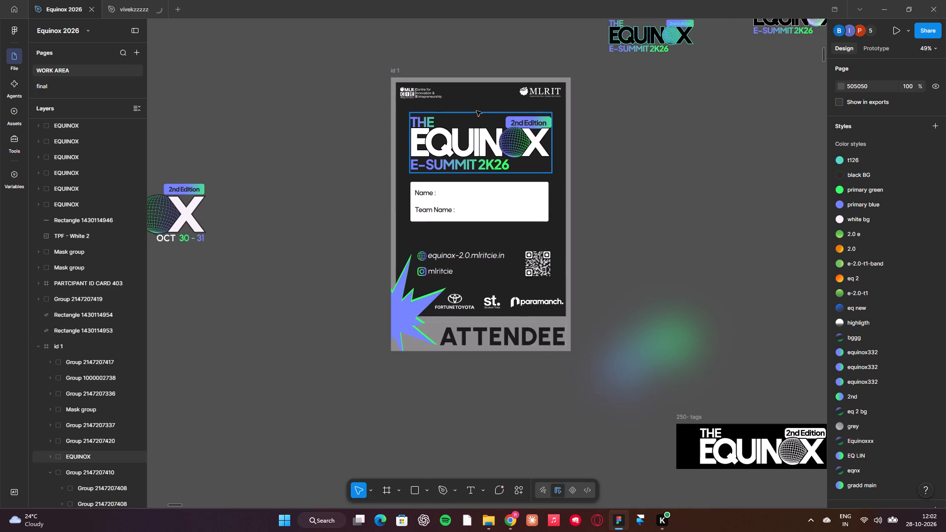
click(393, 71)
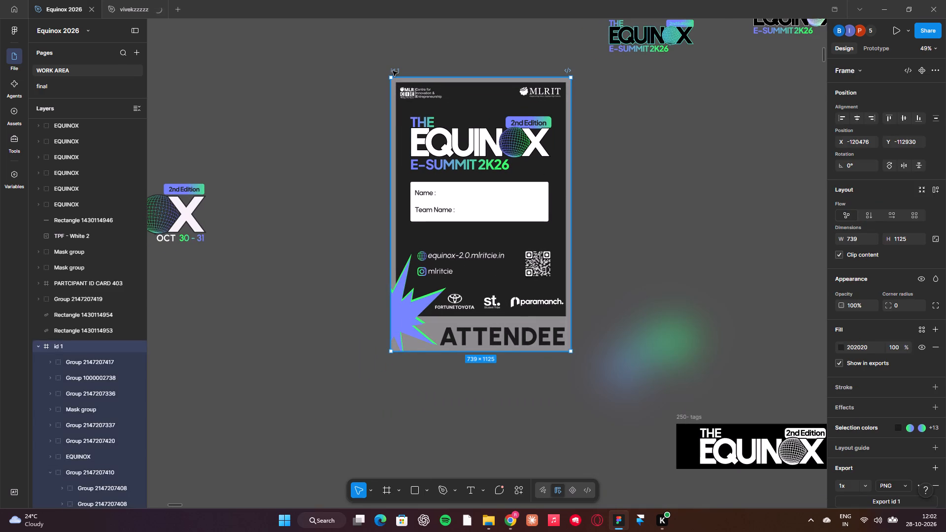
click(637, 222)
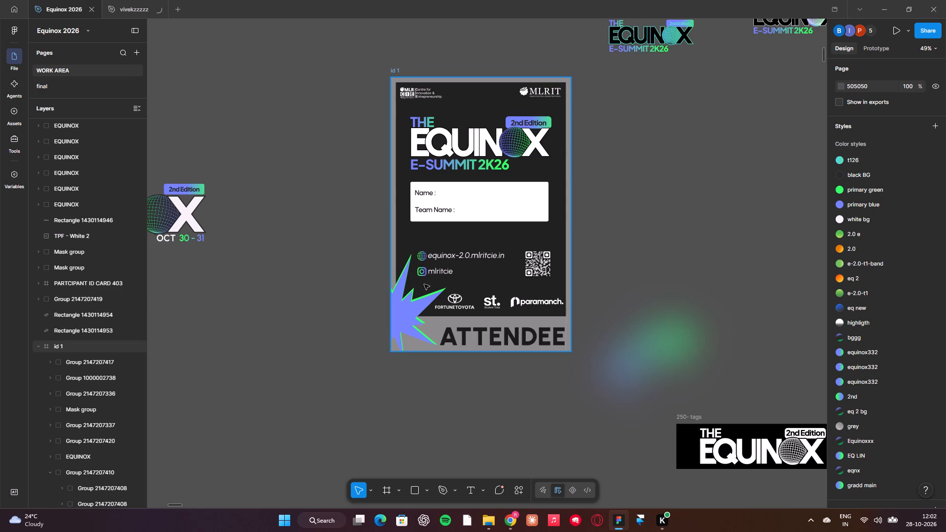
click(350, 329)
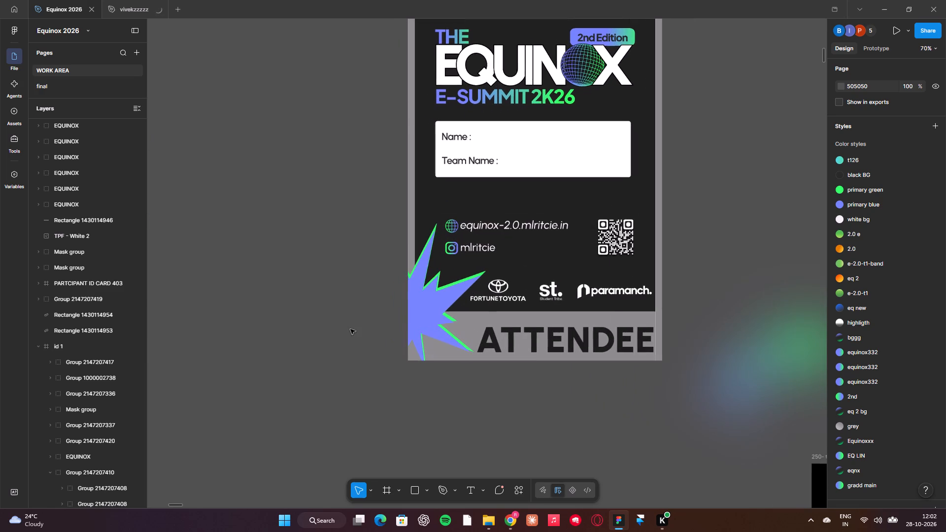
double_click(428, 321)
click(428, 321)
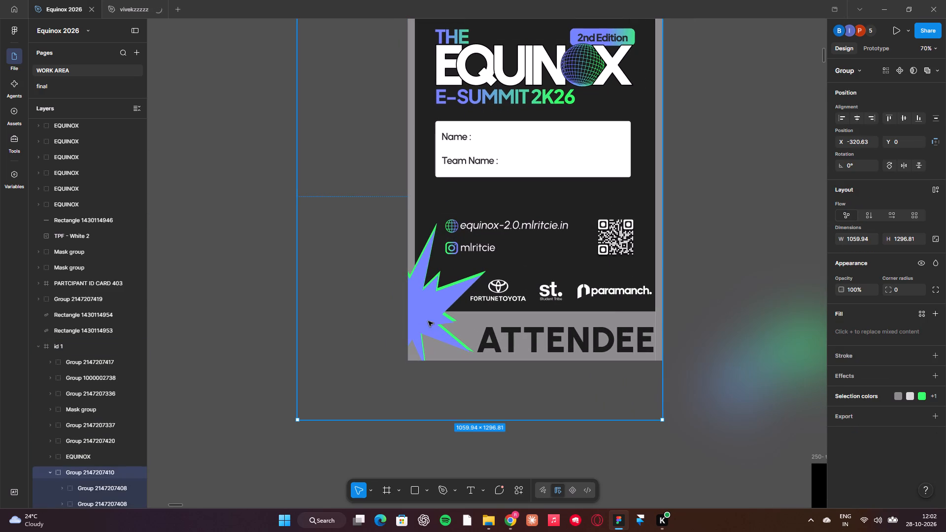
double_click(428, 321)
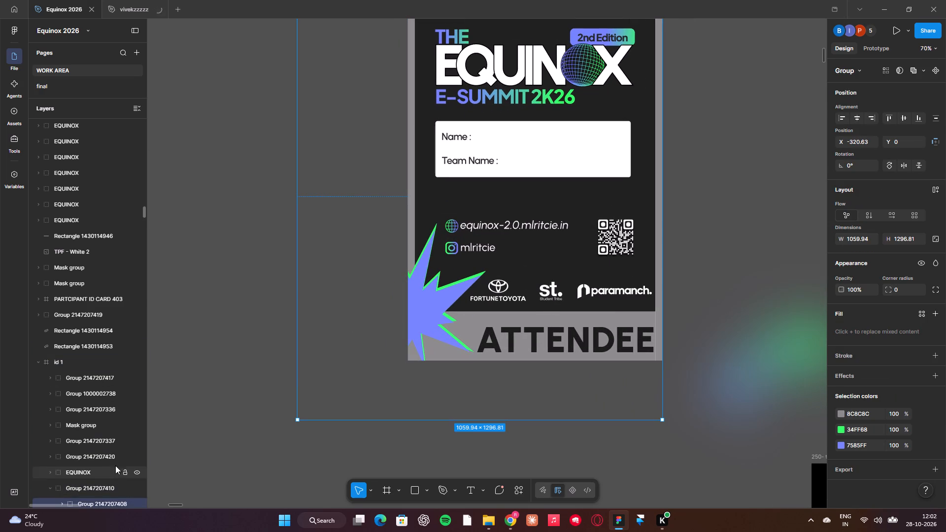
click(296, 381)
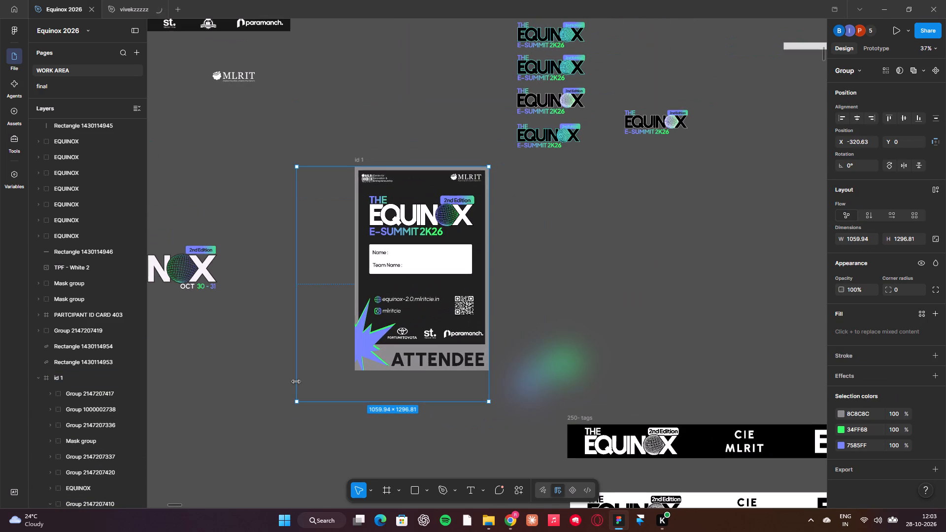
click(625, 266)
click(359, 157)
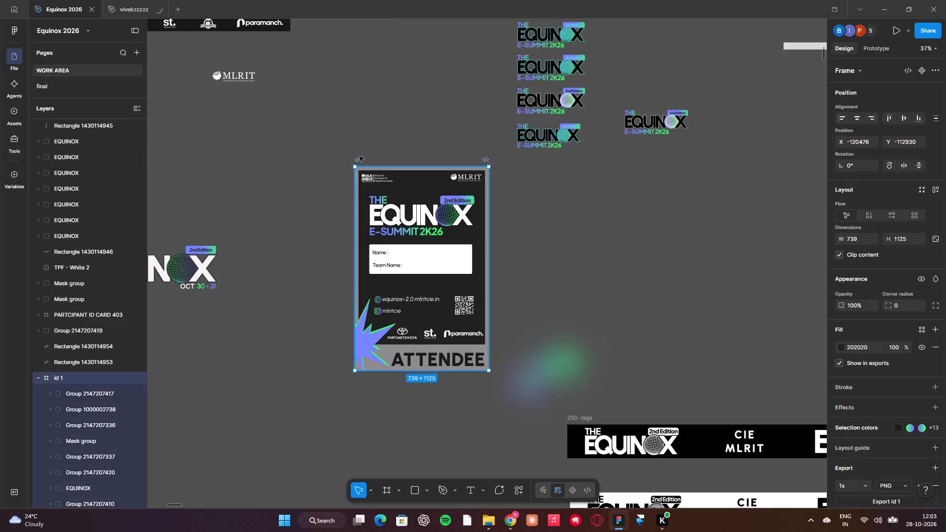
scroll(866, 394, down, 1)
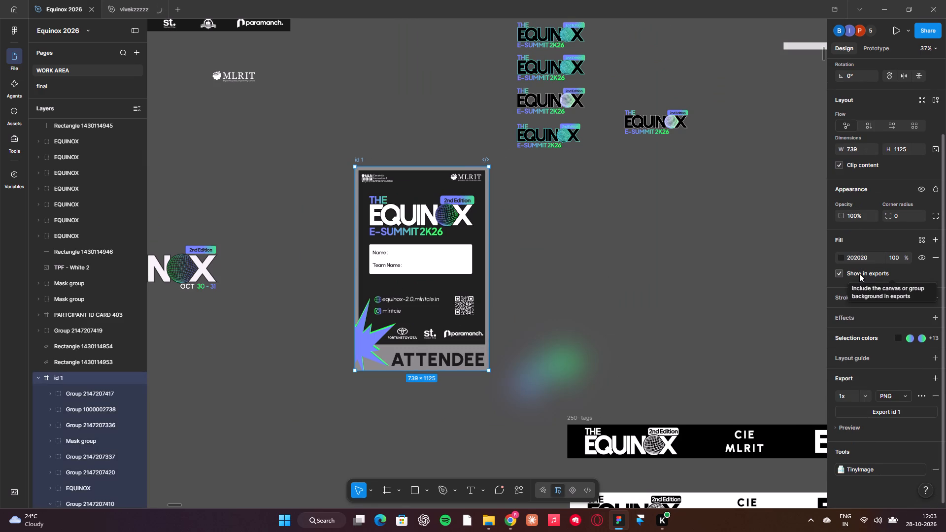
scroll(859, 273, up, 1)
scroll(855, 223, up, 2)
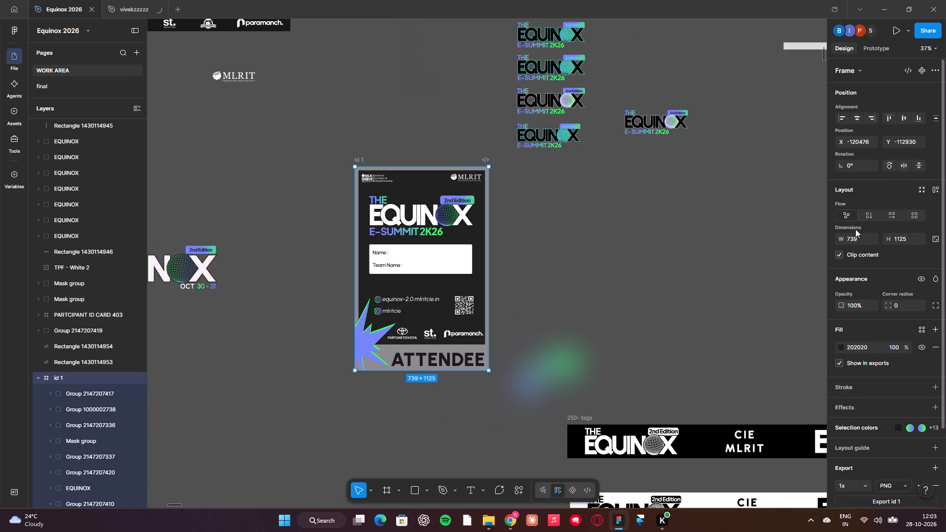
scroll(860, 256, down, 3)
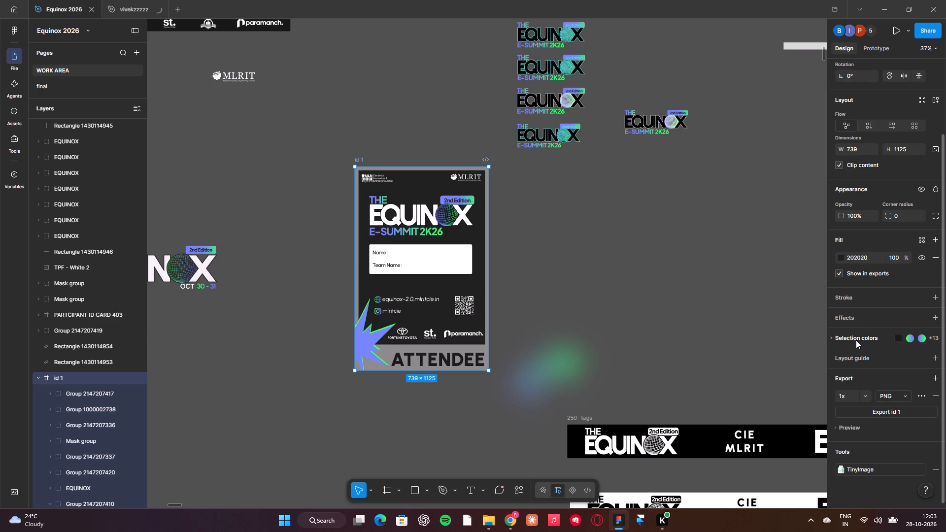
Move the blue-and-green starburst group out of the "id 1" card onto the empty canvas beside it.
double_click(362, 341)
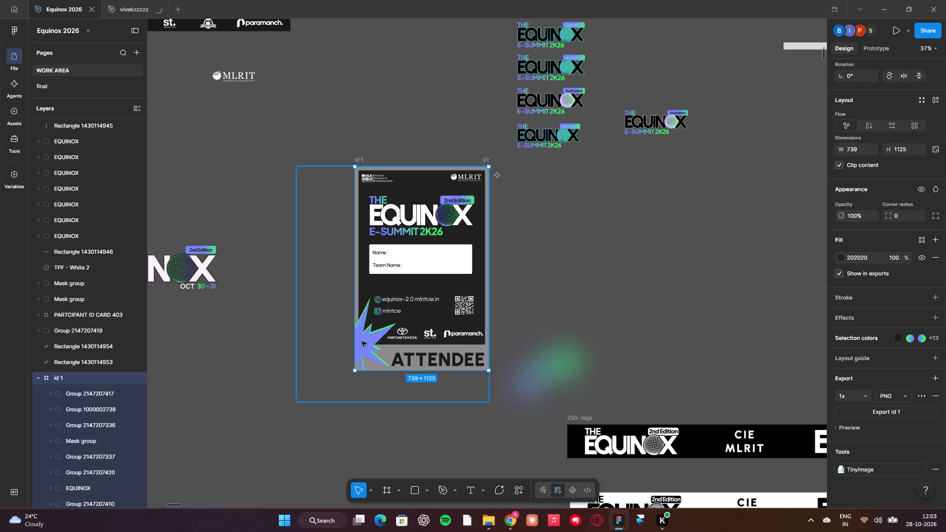
double_click(362, 341)
drag(361, 341, 240, 387)
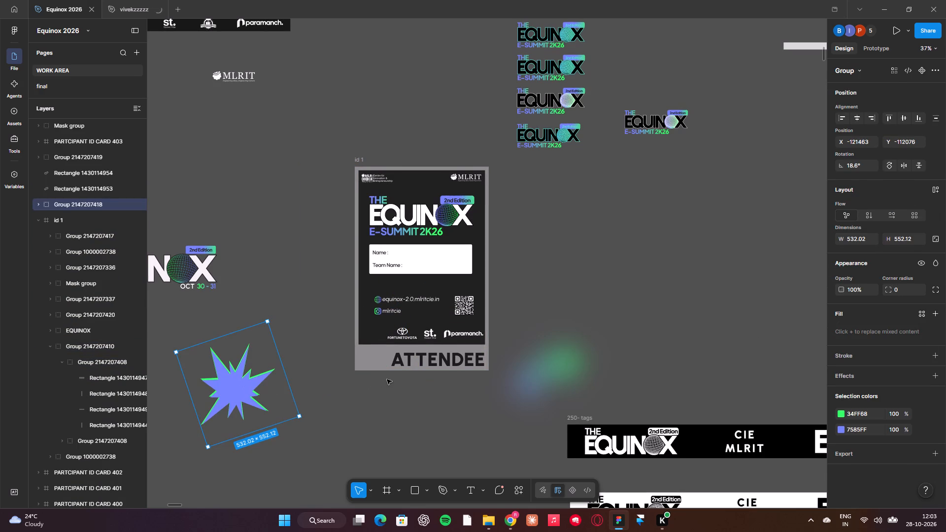
Duplicate the wireframe globe of the E-Summit 2K26 scribble pad and move the copy out near the "id 1" card.
scroll(415, 387, right, 1)
scroll(415, 387, down, 1)
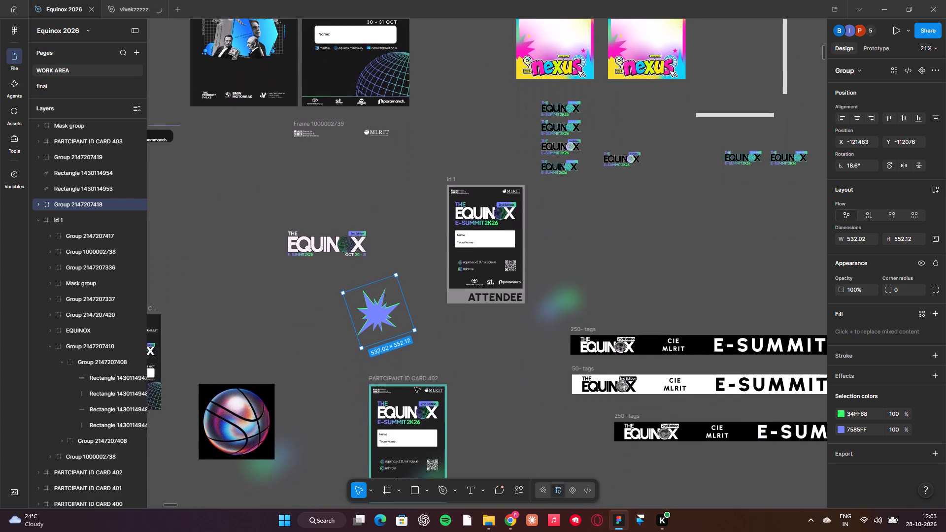
scroll(415, 387, down, 2)
scroll(415, 387, up, 3)
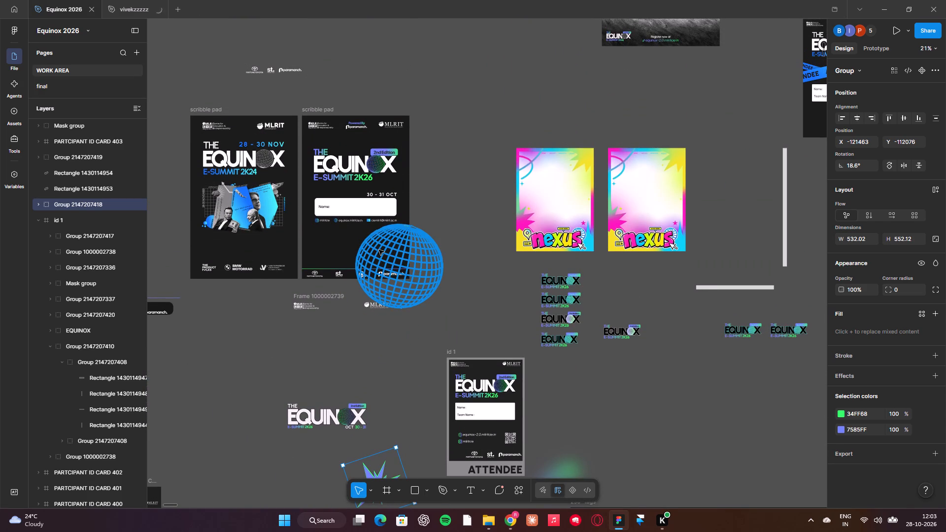
click(379, 250)
key(ctrl+d)
drag(379, 250, 430, 390)
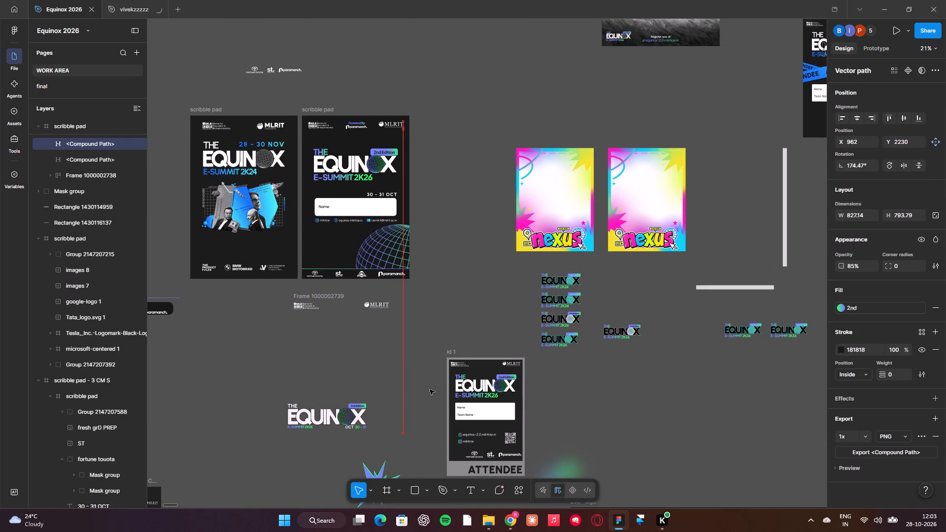
drag(430, 390, 429, 393)
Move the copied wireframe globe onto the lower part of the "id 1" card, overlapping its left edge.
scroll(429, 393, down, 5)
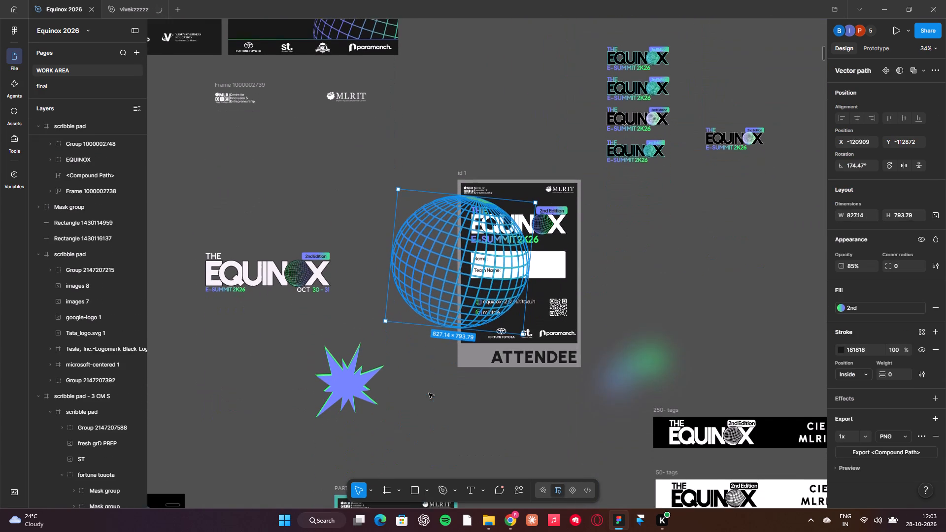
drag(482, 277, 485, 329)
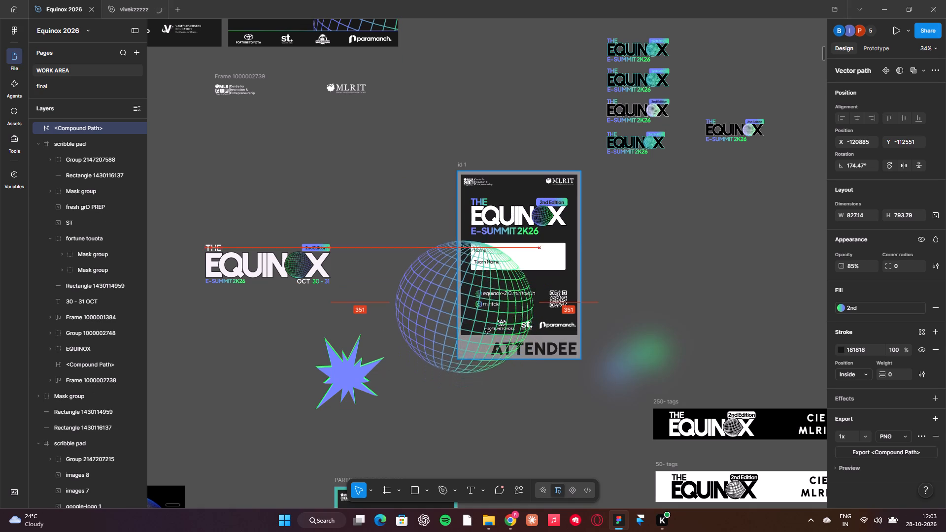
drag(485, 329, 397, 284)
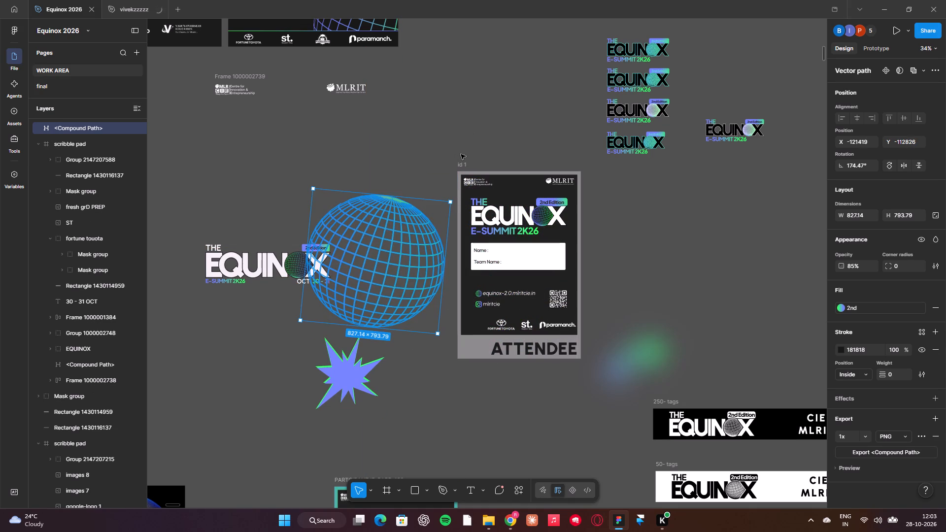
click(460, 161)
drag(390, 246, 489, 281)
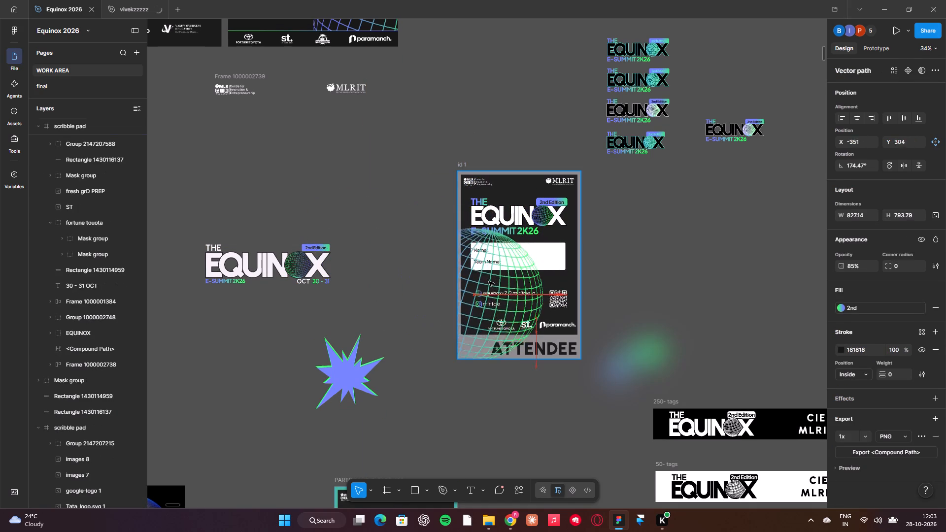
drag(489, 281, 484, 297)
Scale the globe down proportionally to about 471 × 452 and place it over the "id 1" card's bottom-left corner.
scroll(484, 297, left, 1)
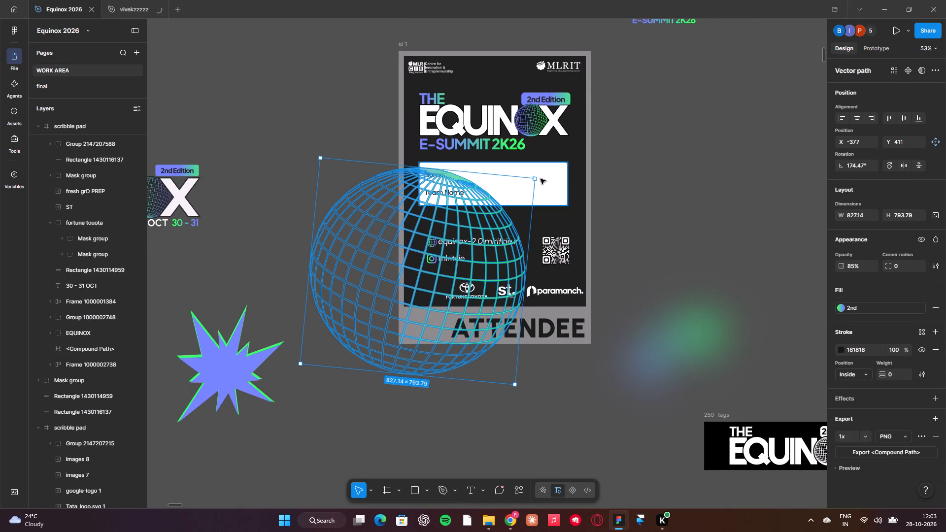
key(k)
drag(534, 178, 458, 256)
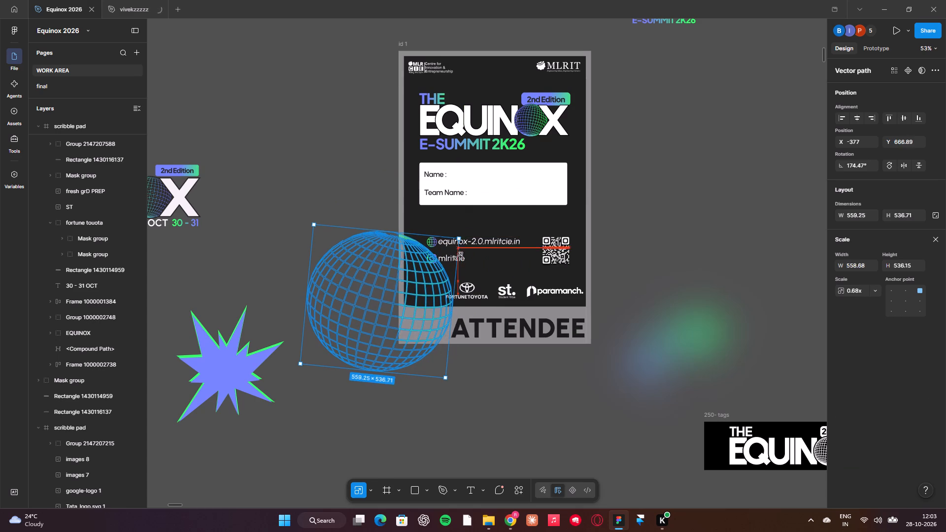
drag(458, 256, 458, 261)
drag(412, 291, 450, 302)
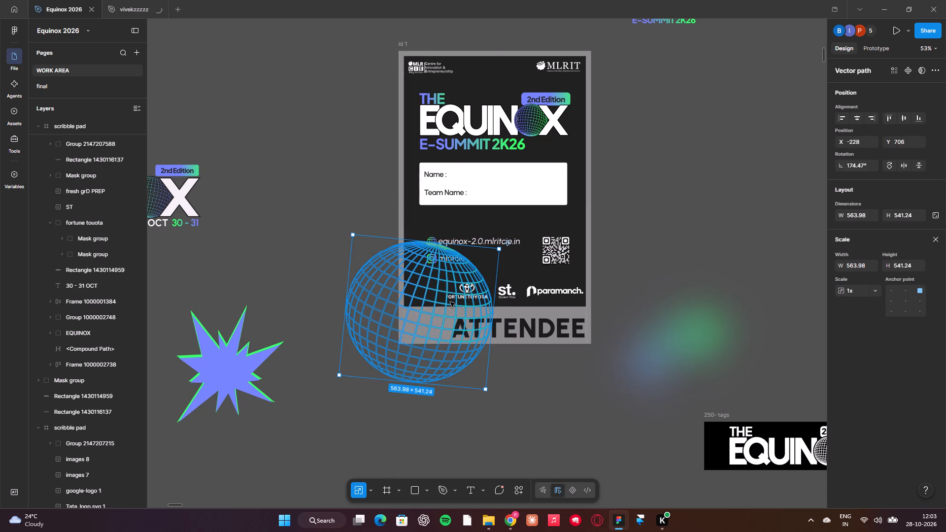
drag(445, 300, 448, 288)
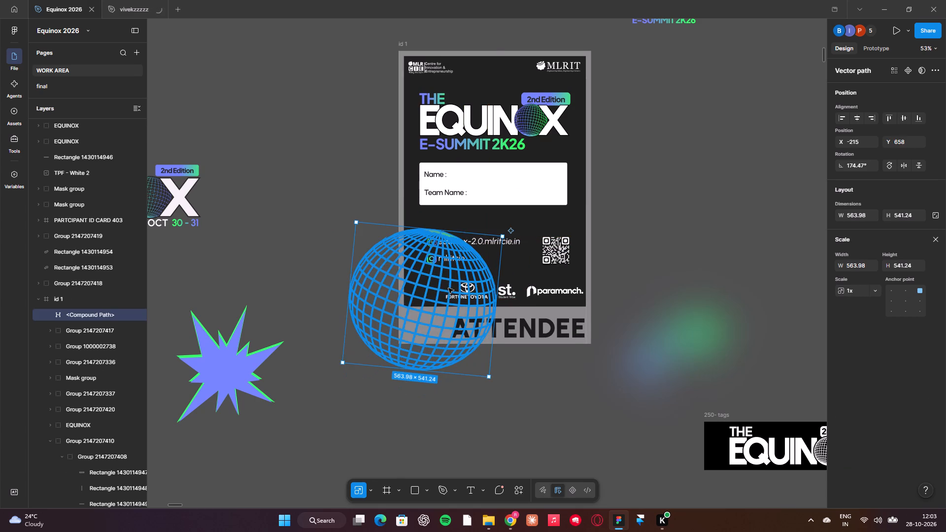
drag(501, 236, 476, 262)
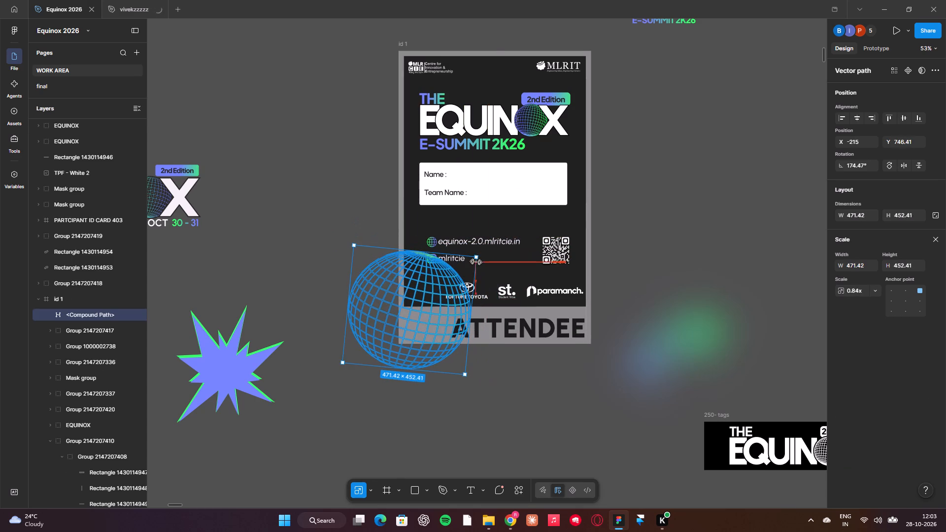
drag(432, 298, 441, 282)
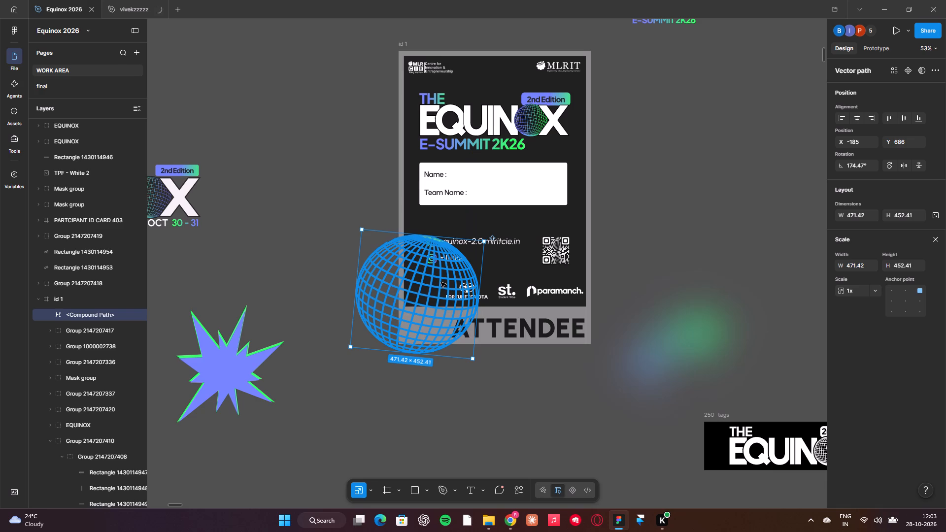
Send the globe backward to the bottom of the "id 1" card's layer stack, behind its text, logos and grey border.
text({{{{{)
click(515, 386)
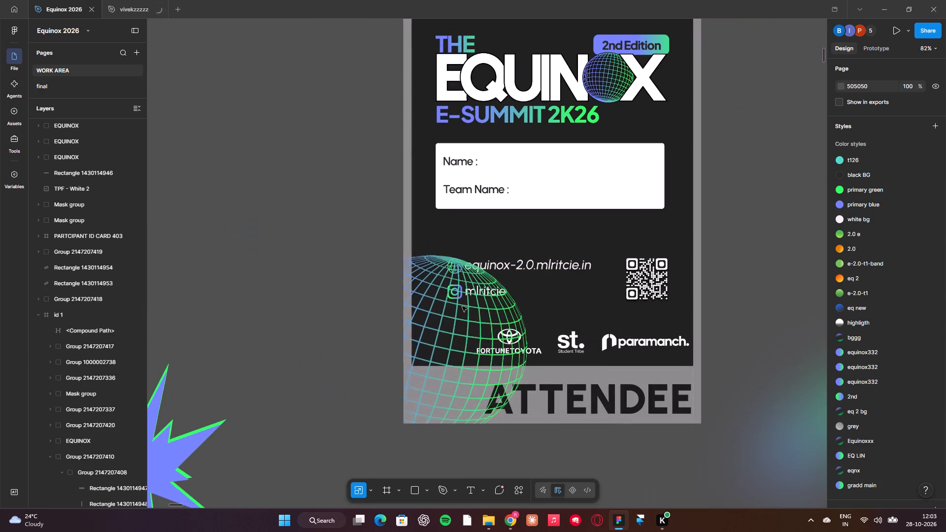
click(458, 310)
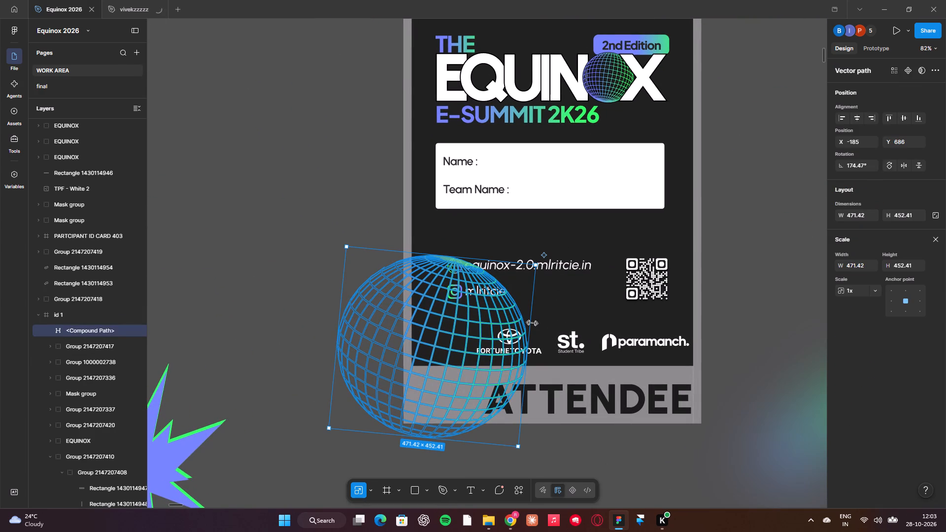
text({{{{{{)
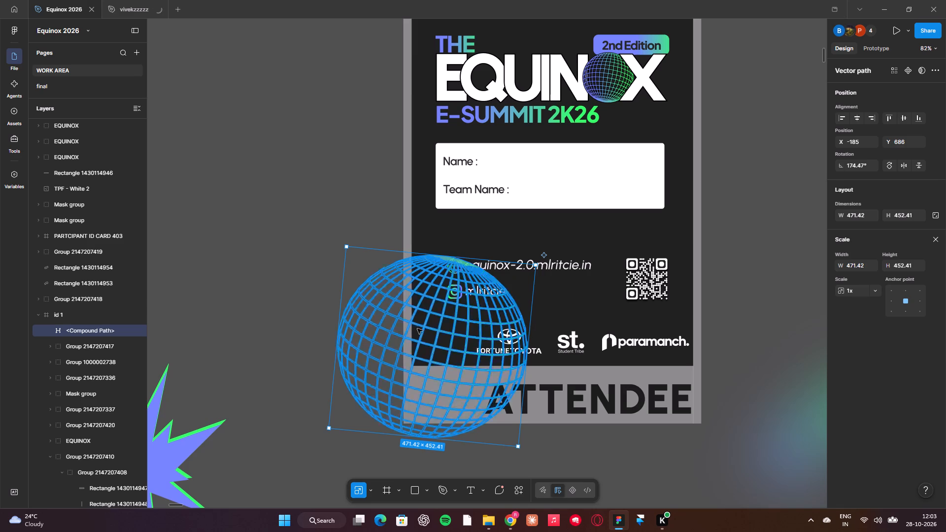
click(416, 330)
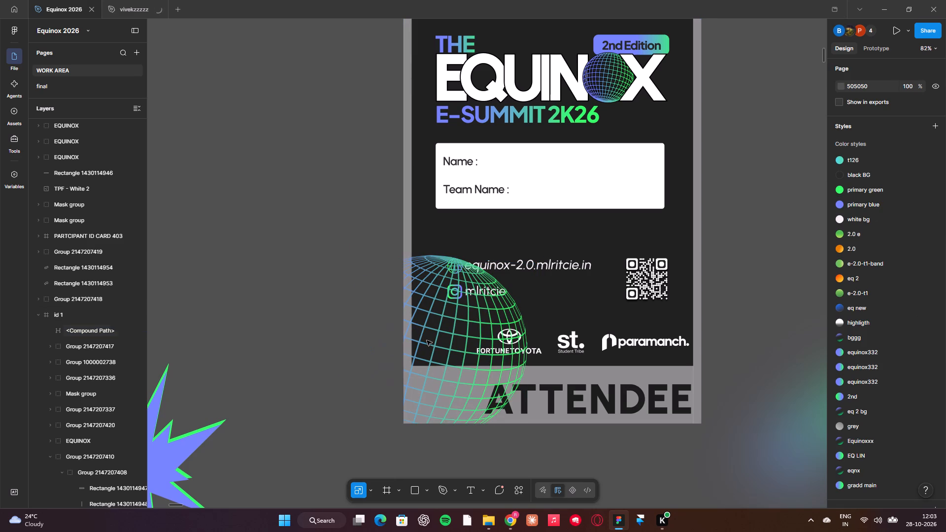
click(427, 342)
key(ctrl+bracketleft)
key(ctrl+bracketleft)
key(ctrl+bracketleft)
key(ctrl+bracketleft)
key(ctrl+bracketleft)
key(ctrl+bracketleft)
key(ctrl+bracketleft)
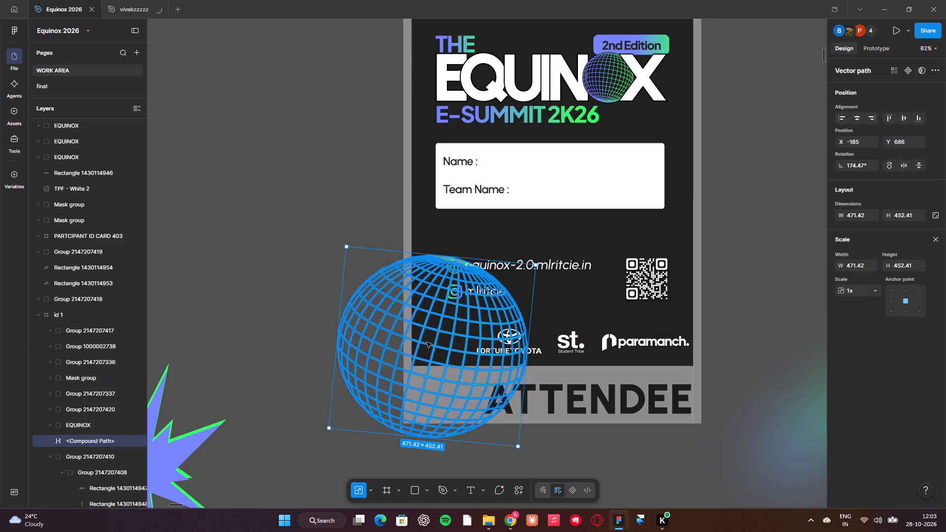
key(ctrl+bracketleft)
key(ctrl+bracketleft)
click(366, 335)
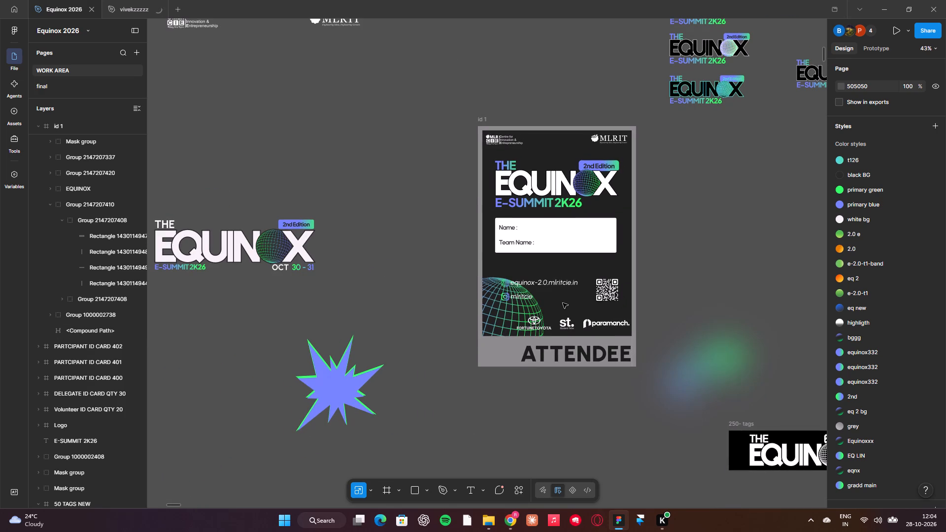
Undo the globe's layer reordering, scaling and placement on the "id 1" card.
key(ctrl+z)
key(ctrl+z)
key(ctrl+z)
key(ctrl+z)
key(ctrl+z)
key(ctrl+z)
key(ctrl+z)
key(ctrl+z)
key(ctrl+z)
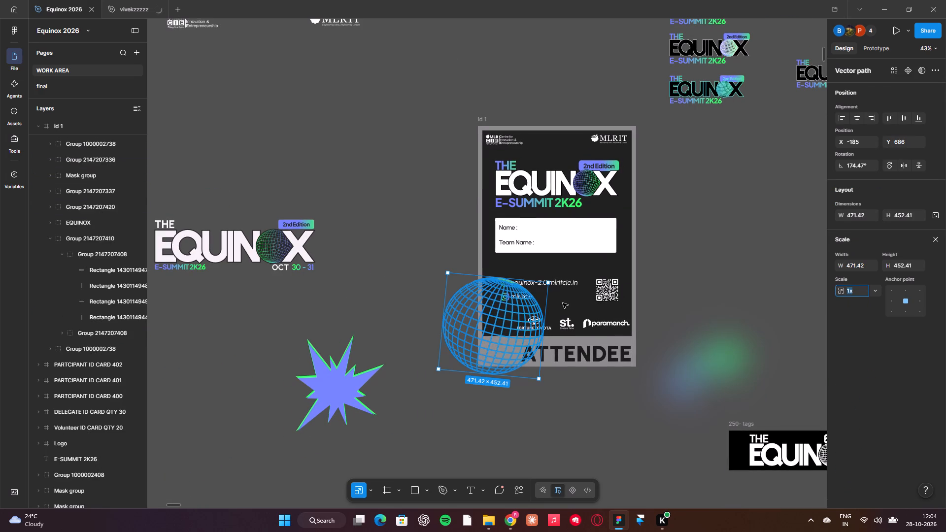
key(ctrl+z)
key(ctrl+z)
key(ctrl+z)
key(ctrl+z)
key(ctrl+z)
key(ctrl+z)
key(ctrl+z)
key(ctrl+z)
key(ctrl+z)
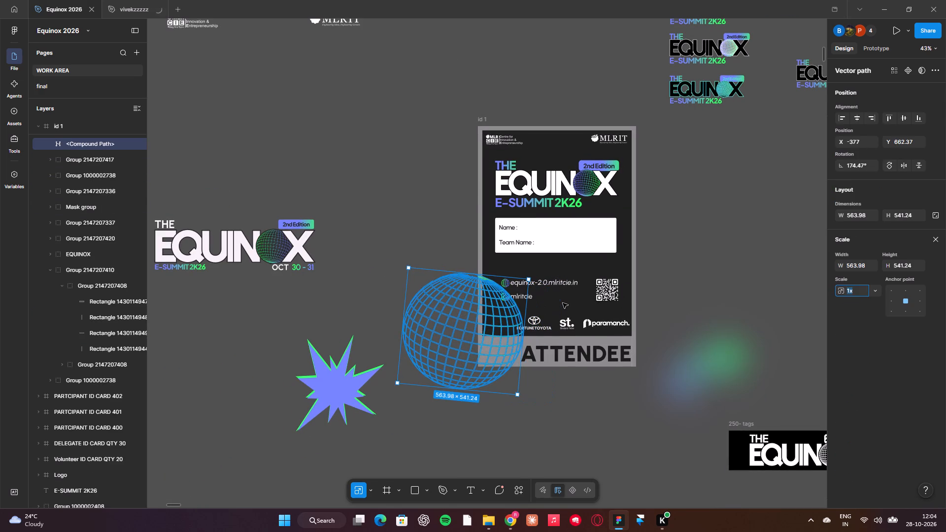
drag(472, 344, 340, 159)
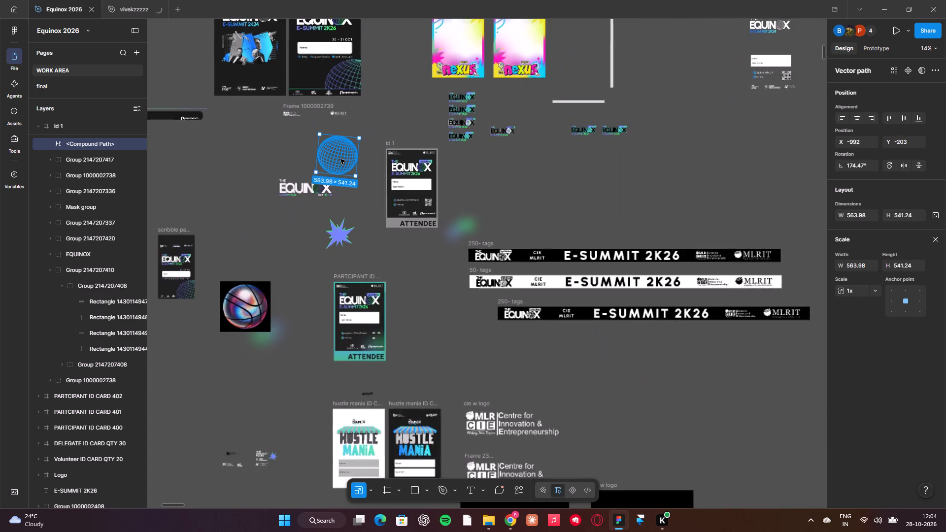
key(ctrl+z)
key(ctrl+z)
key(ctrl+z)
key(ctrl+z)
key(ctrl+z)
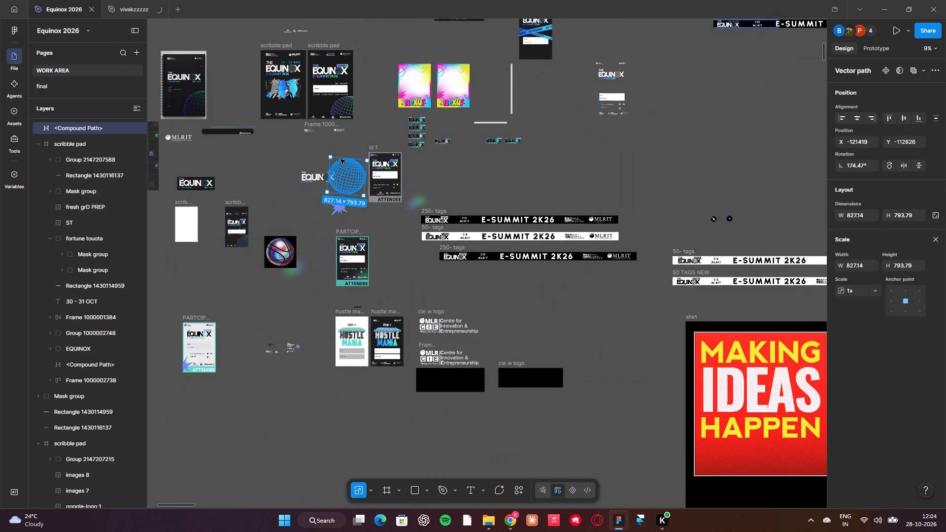
Undo the globe's duplication and the starburst group's move out of the "id 1" card.
key(ctrl+z)
key(ctrl+z)
key(ctrl+z)
key(ctrl+z)
key(ctrl+z)
key(ctrl+z)
key(ctrl+z)
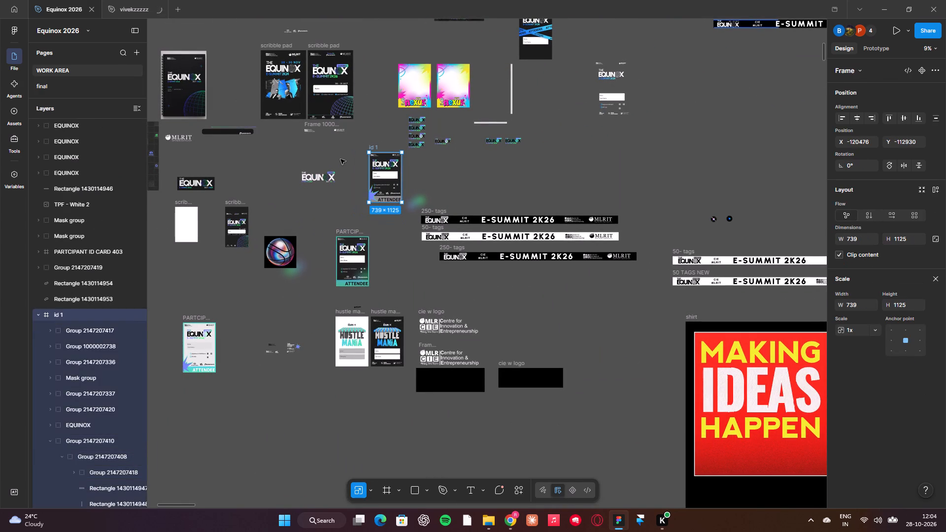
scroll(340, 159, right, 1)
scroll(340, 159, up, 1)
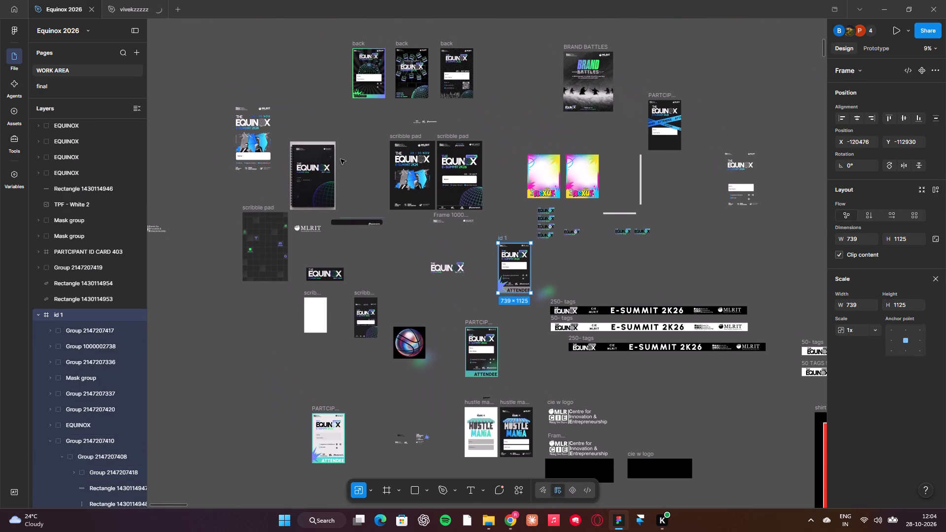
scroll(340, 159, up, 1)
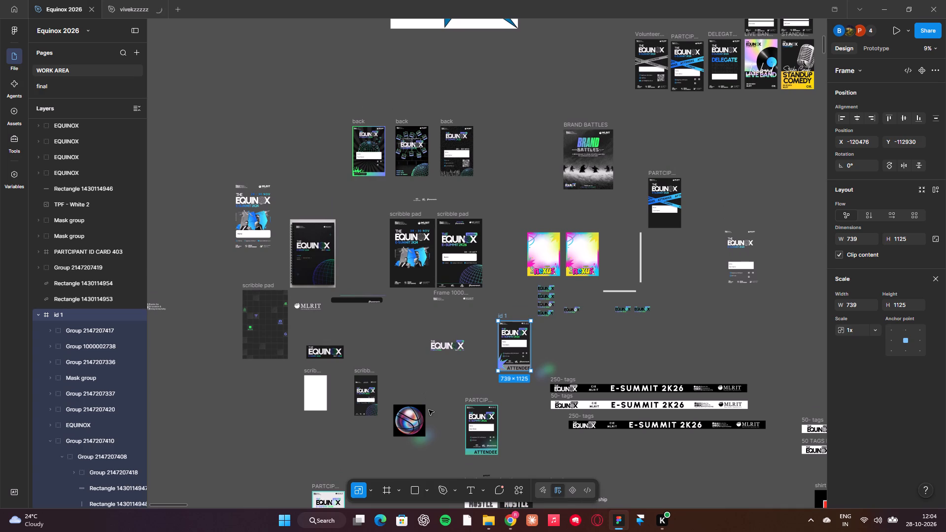
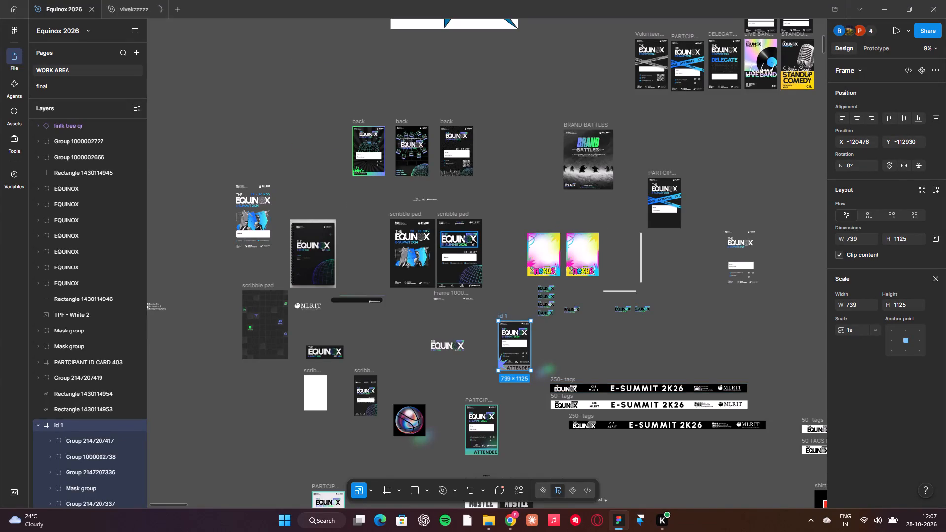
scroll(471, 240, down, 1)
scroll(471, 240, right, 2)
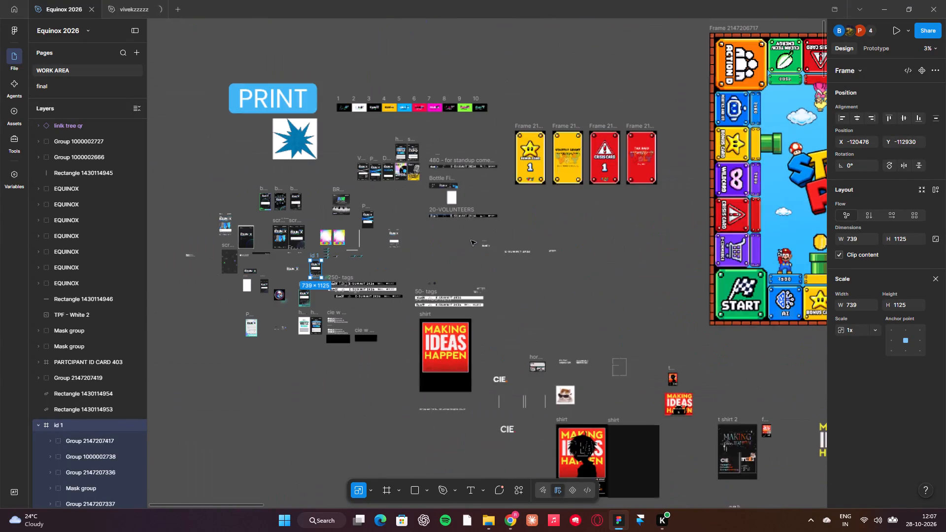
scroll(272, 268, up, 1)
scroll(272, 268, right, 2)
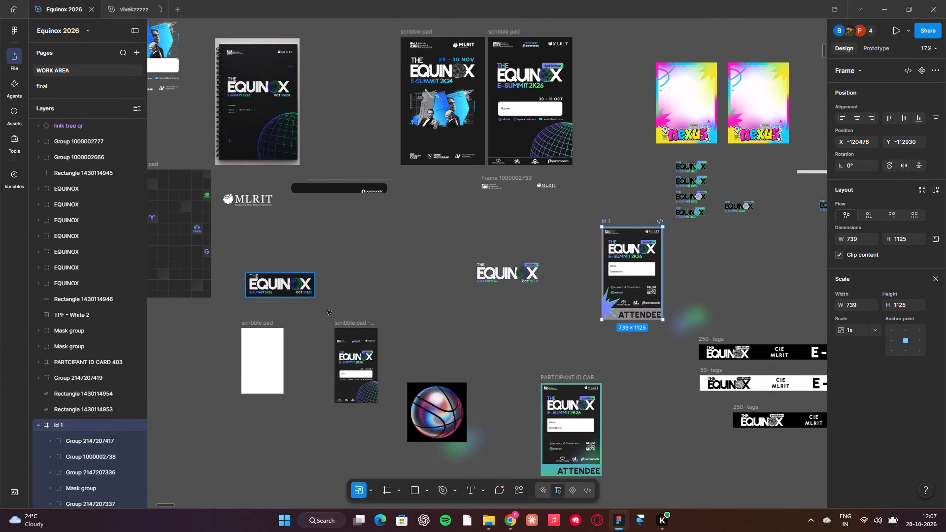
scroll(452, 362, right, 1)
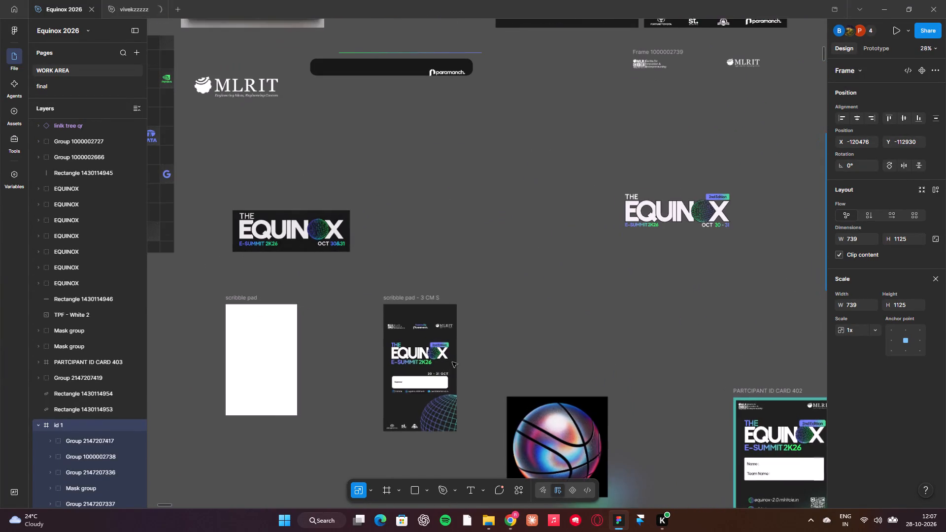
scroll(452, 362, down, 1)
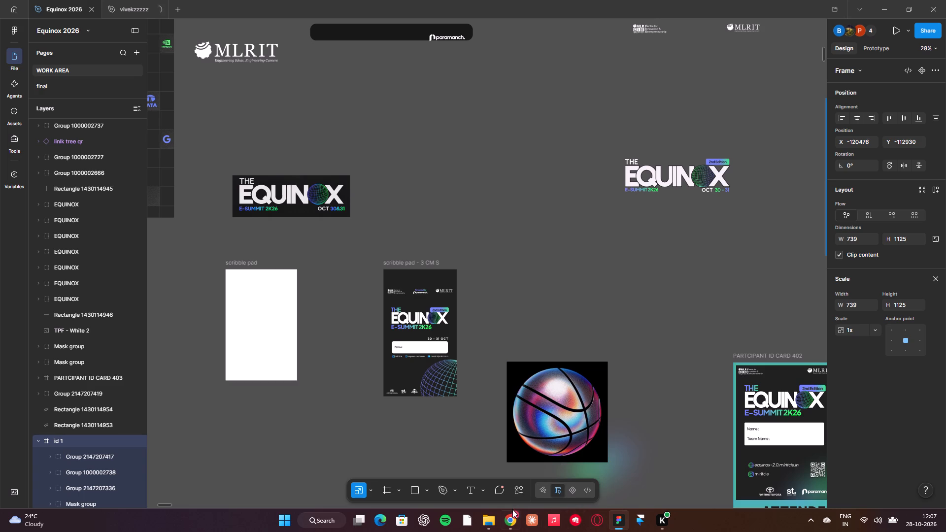
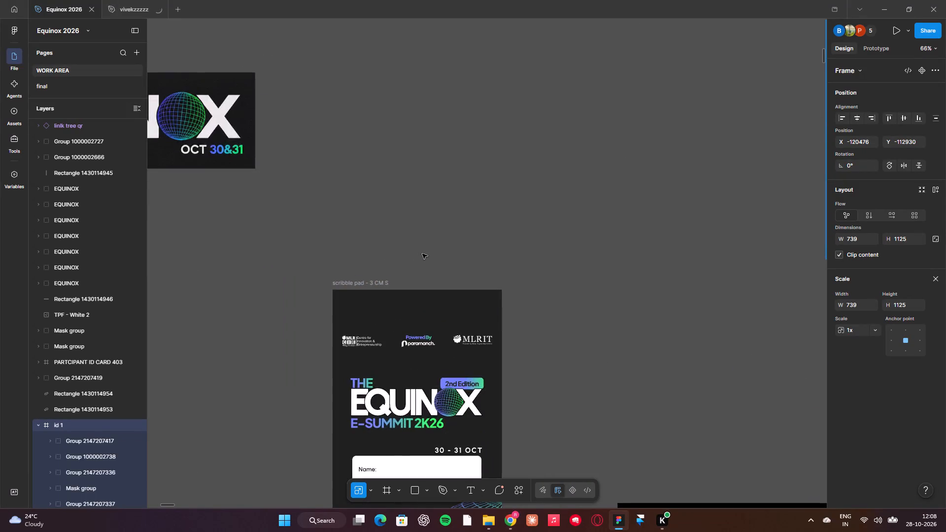
Examine the inner "scribble pad" frame of the "scribble pad - 3 CM S" design, including its logos, title and globe.
scroll(422, 254, down, 2)
click(370, 225)
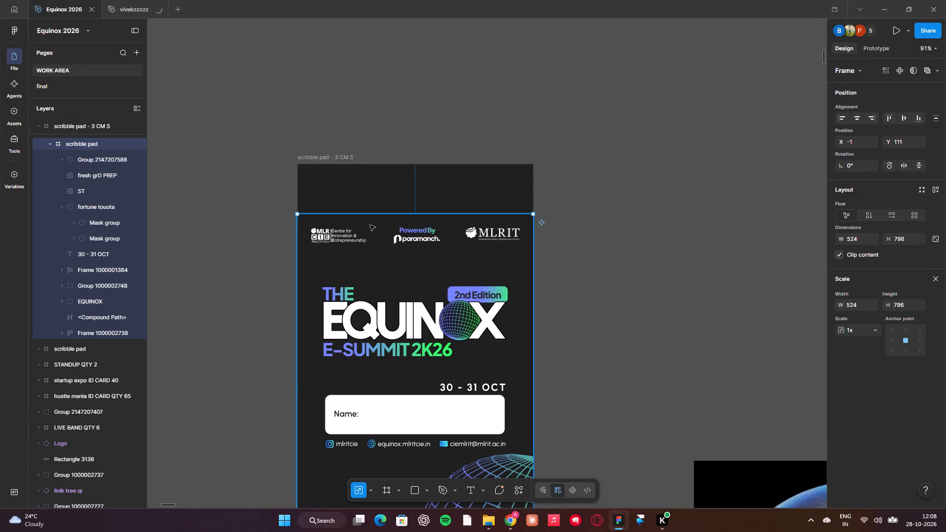
scroll(370, 225, down, 1)
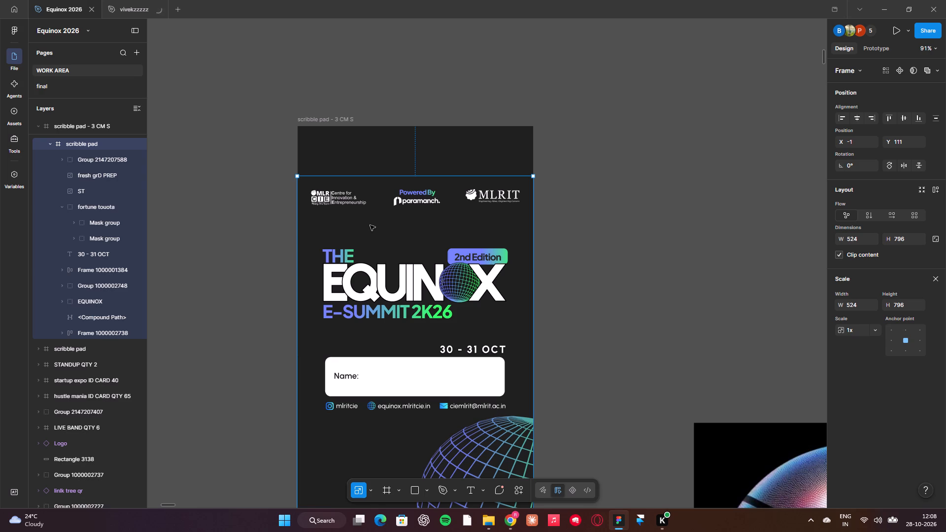
click(437, 167)
click(525, 207)
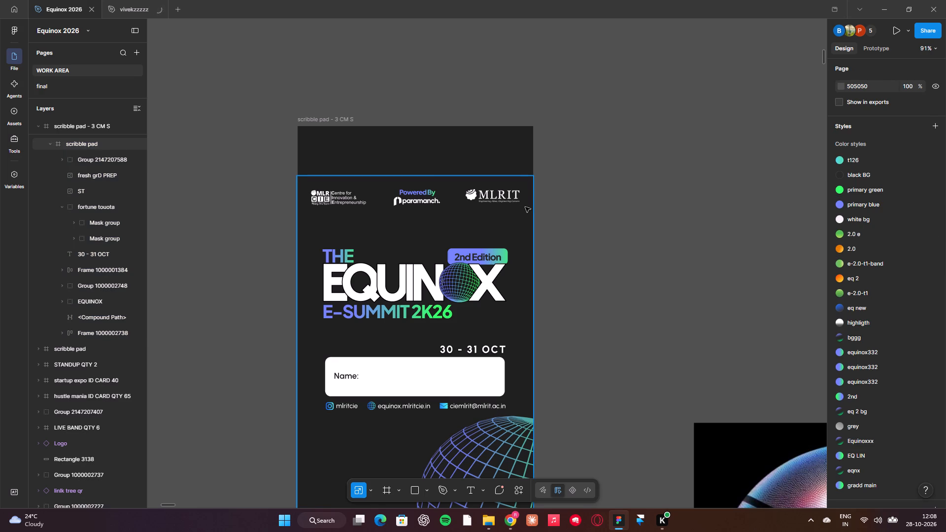
Move the "scribble pad - 3 CM S" frame into the empty canvas area beside the basketball image, level with its top.
click(595, 218)
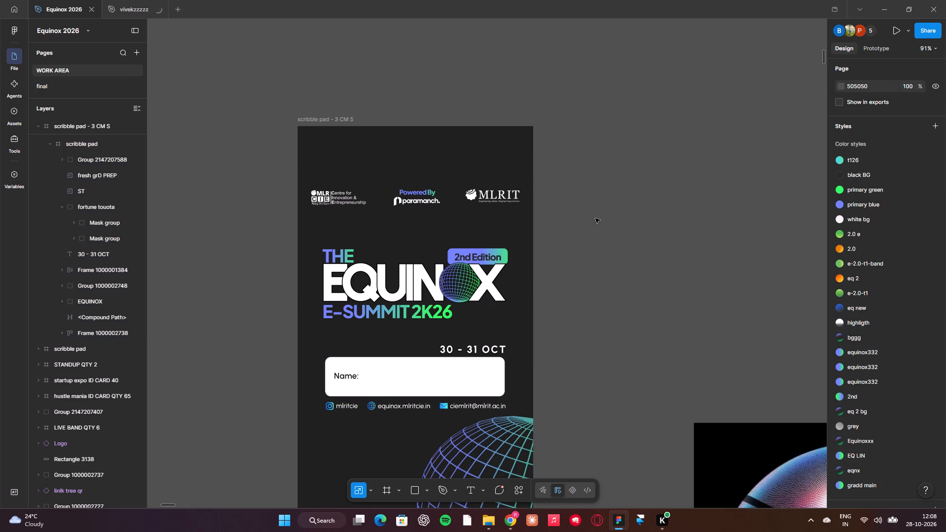
drag(451, 155, 469, 302)
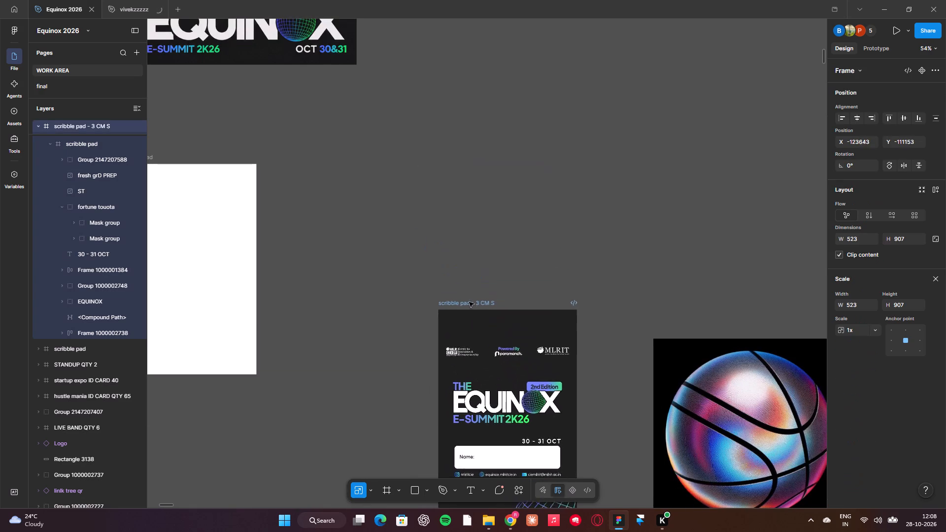
drag(469, 302, 483, 332)
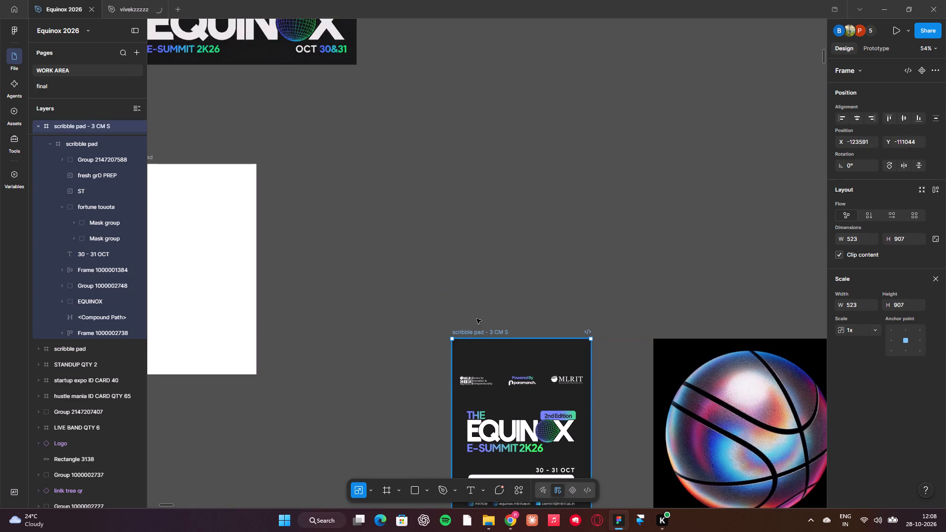
click(466, 303)
scroll(466, 303, down, 1)
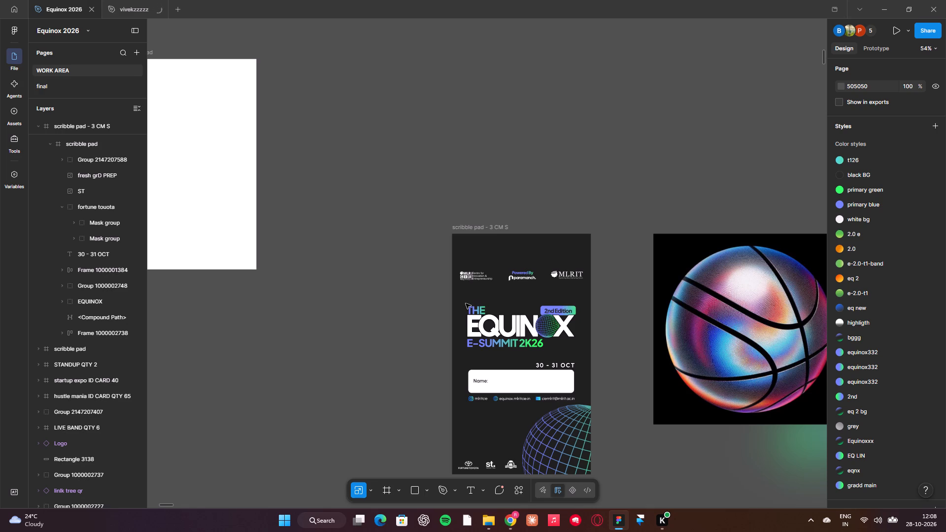
click(433, 234)
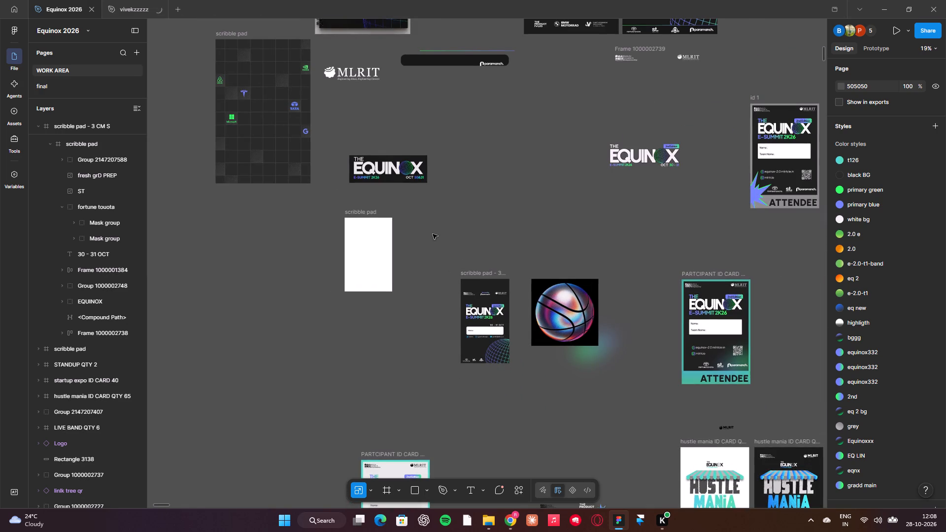
Look over the scribble pads, ID cards and tag strips across the work area, examining the E-Summit 2K24 pad's collage closely.
scroll(433, 234, up, 3)
scroll(522, 229, left, 2)
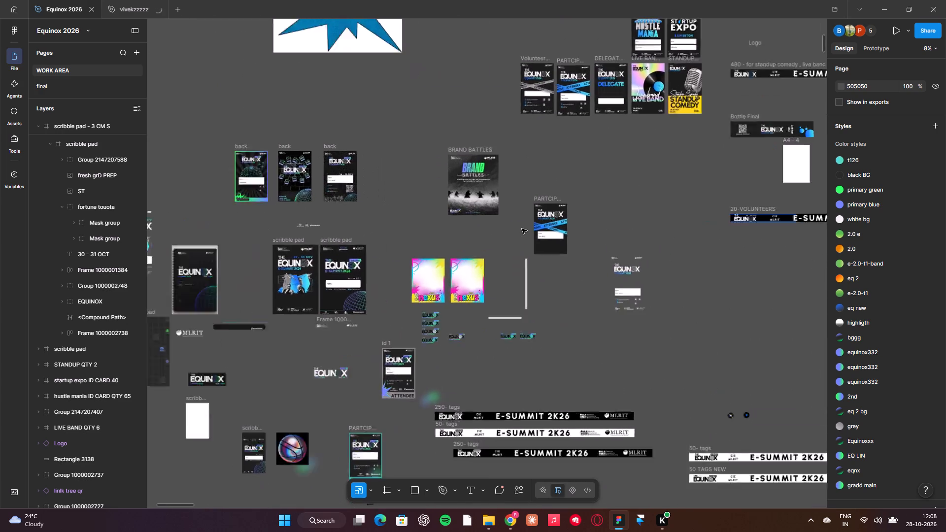
scroll(522, 229, right, 4)
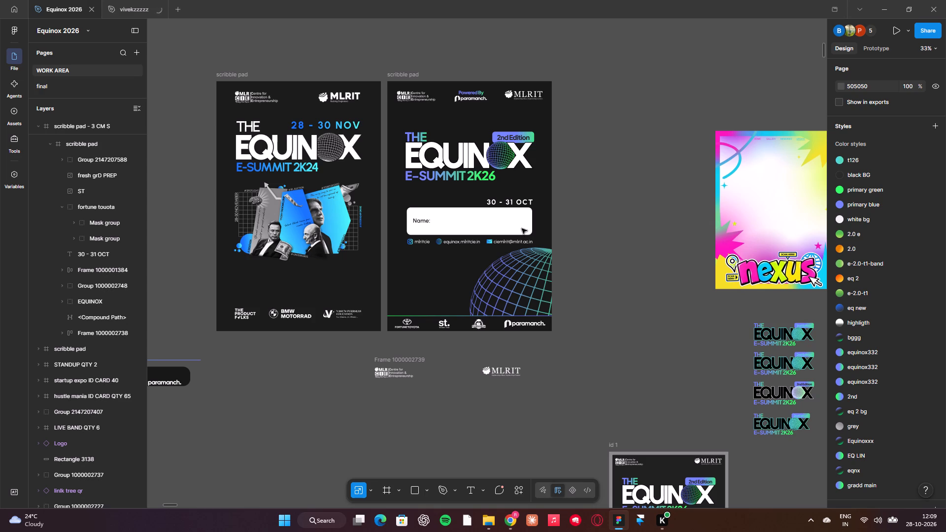
scroll(522, 229, down, 1)
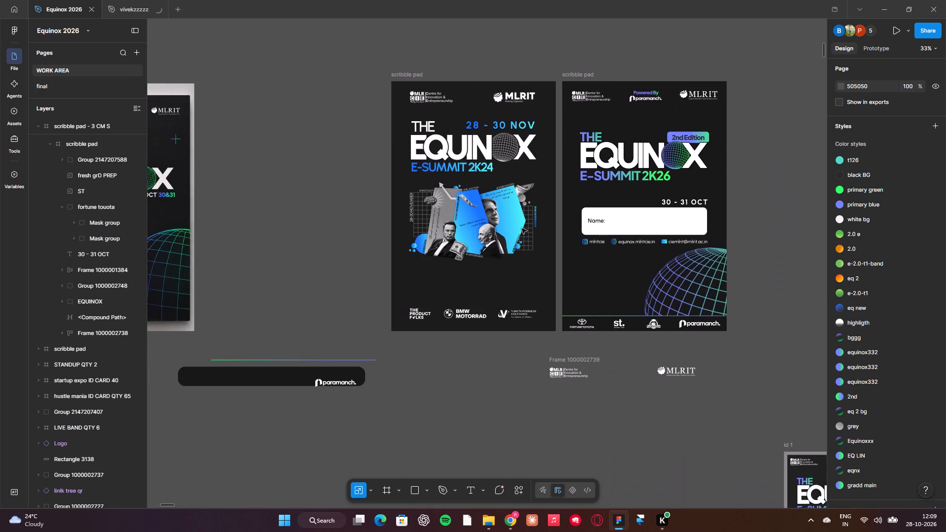
scroll(522, 229, down, 2)
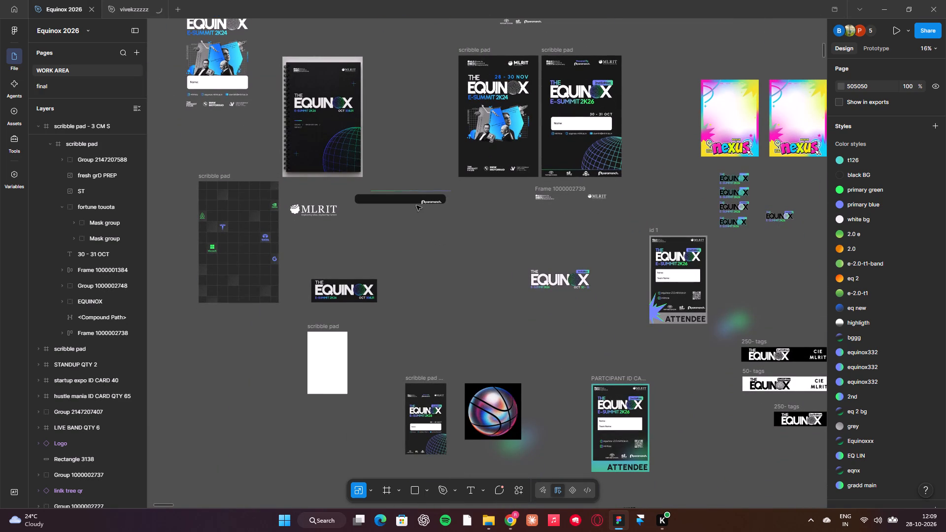
scroll(655, 318, left, 1)
scroll(655, 318, down, 1)
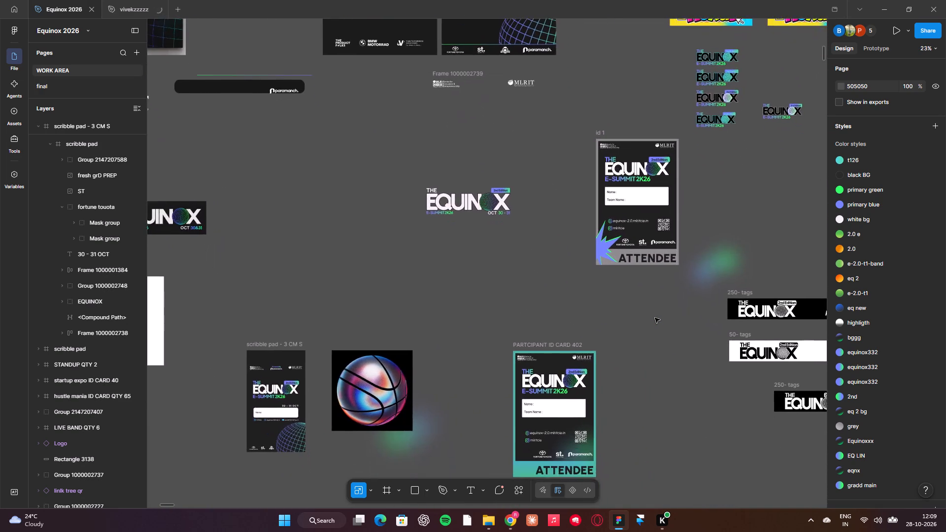
scroll(655, 318, down, 1)
scroll(655, 318, up, 2)
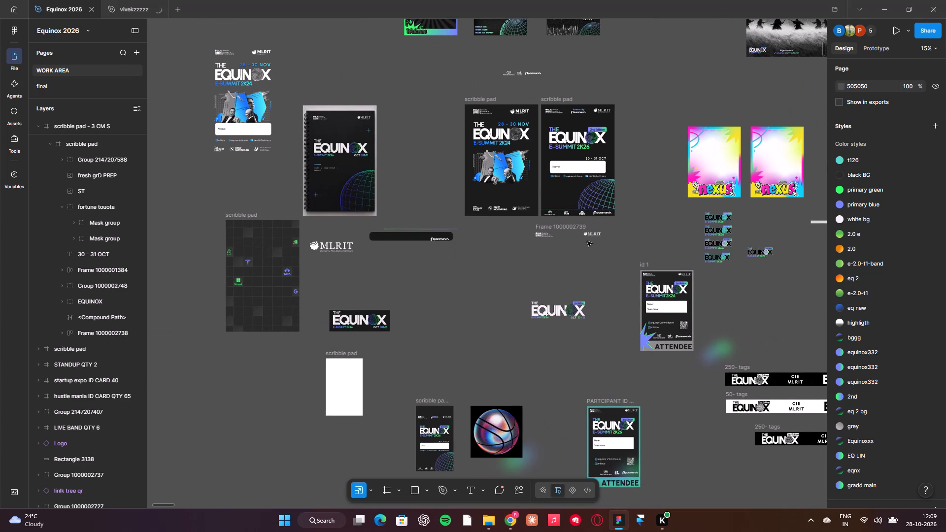
scroll(502, 174, up, 1)
scroll(502, 174, left, 1)
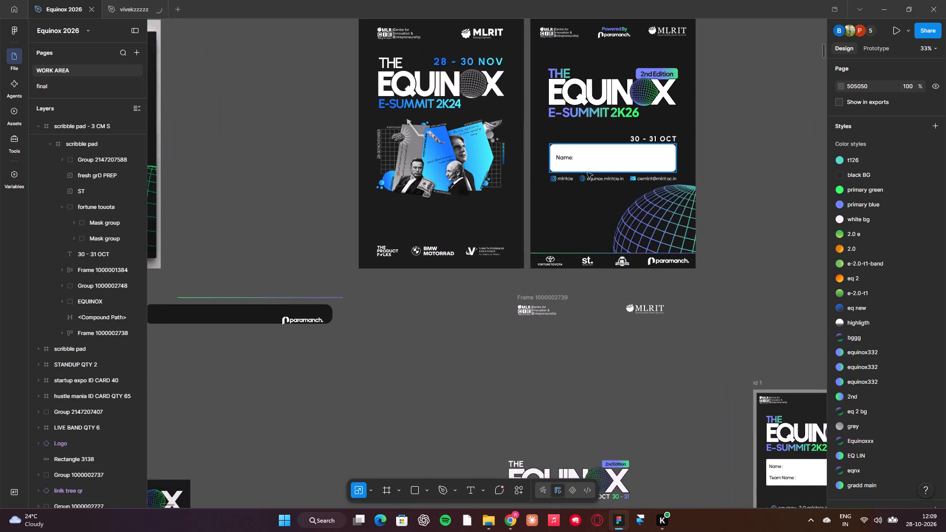
scroll(588, 174, left, 1)
click(444, 174)
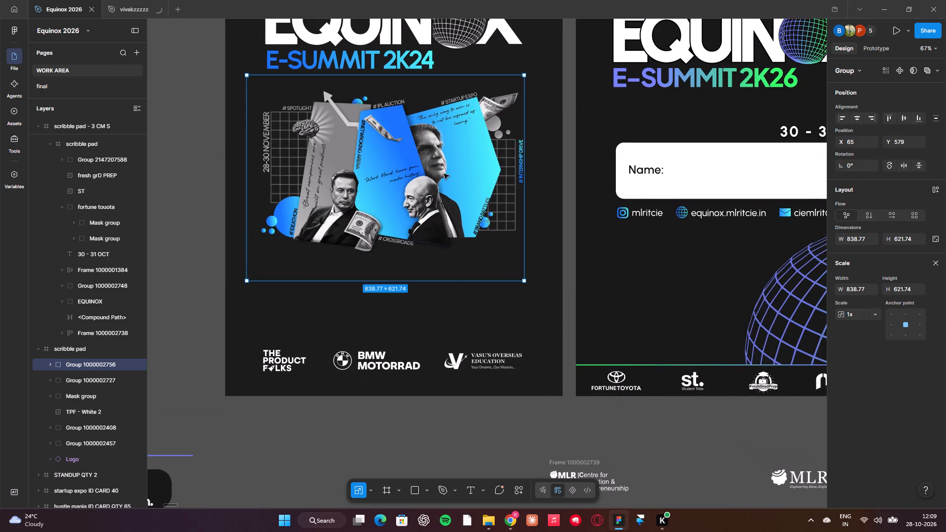
scroll(444, 174, left, 1)
click(469, 316)
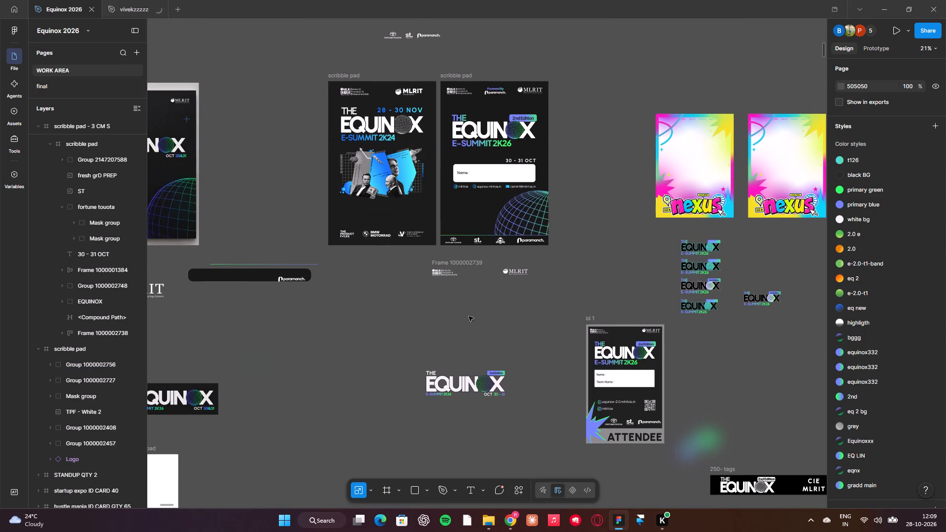
click(498, 298)
Move the E-Summit 2K26 scribble pad horizontally away from the 2K24 one to widen the gap, keeping their top edges aligned.
scroll(498, 298, down, 1)
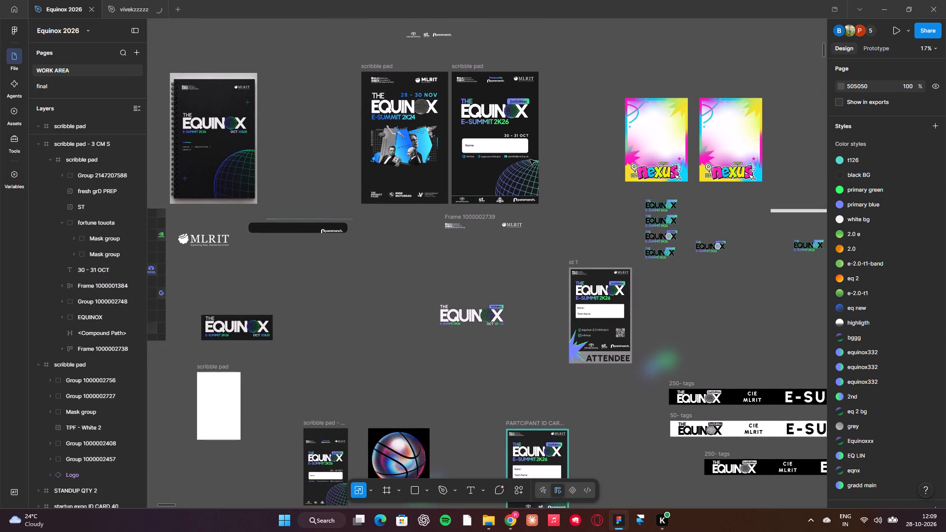
drag(459, 69, 498, 72)
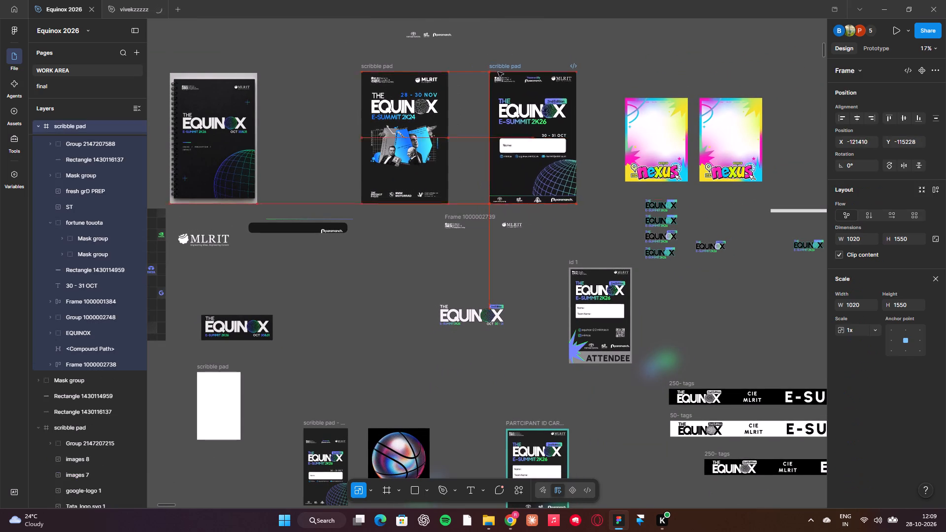
drag(498, 72, 496, 70)
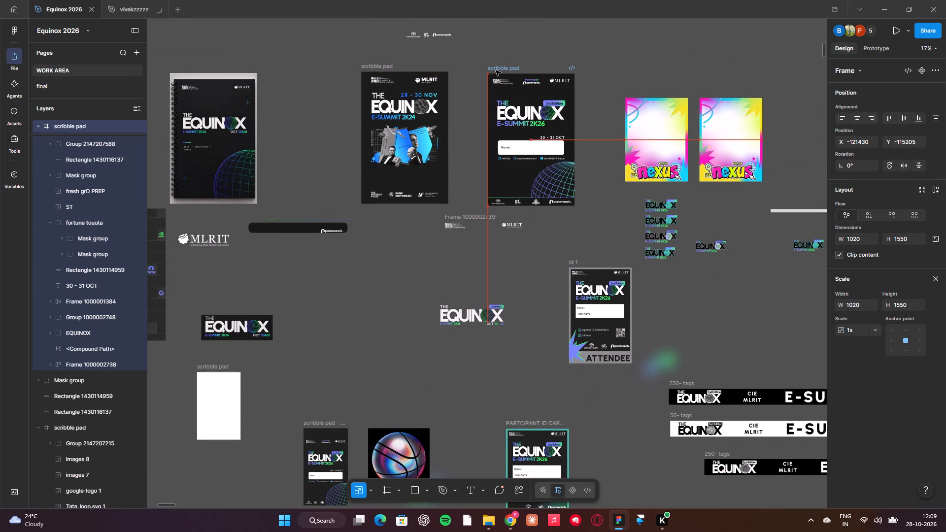
drag(496, 70, 493, 68)
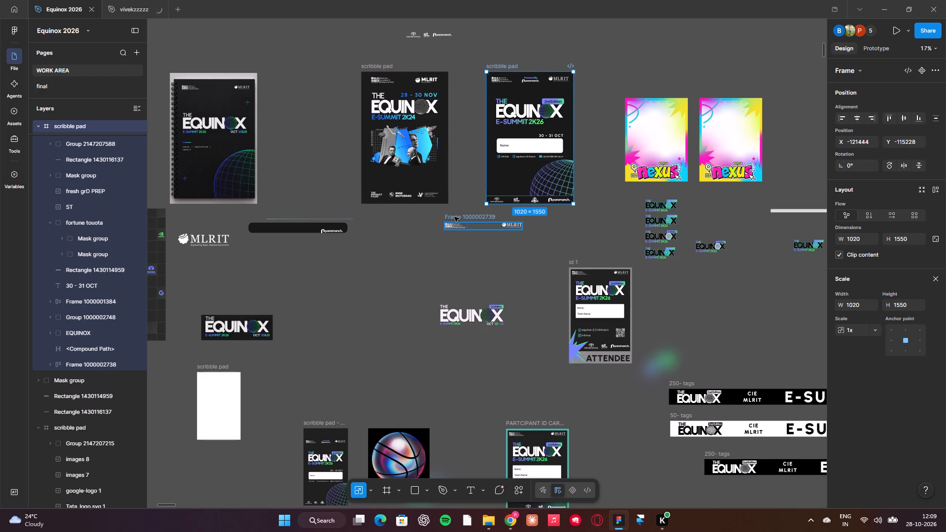
click(467, 198)
drag(465, 217, 406, 266)
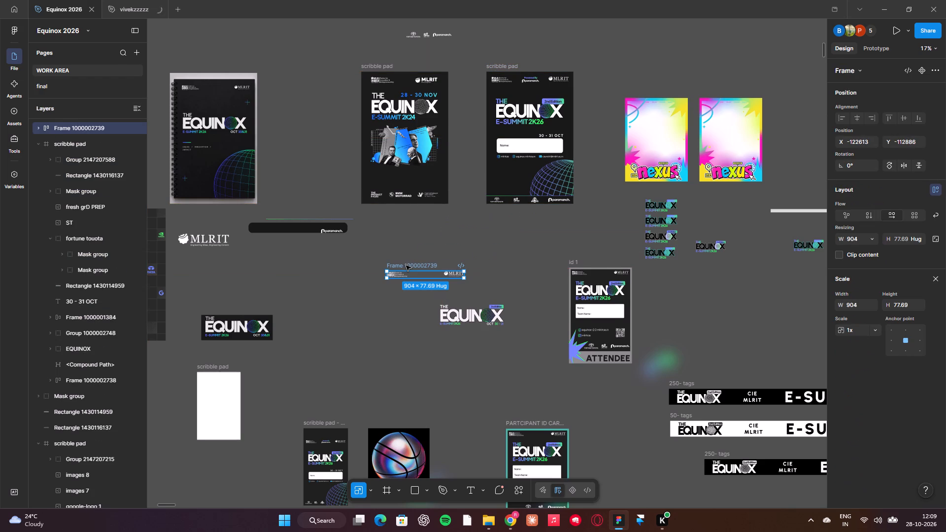
Move the lowest black "250- tags" strip so its start edge aligns with the white "50- tags" strip above it.
scroll(406, 266, down, 1)
scroll(337, 349, down, 1)
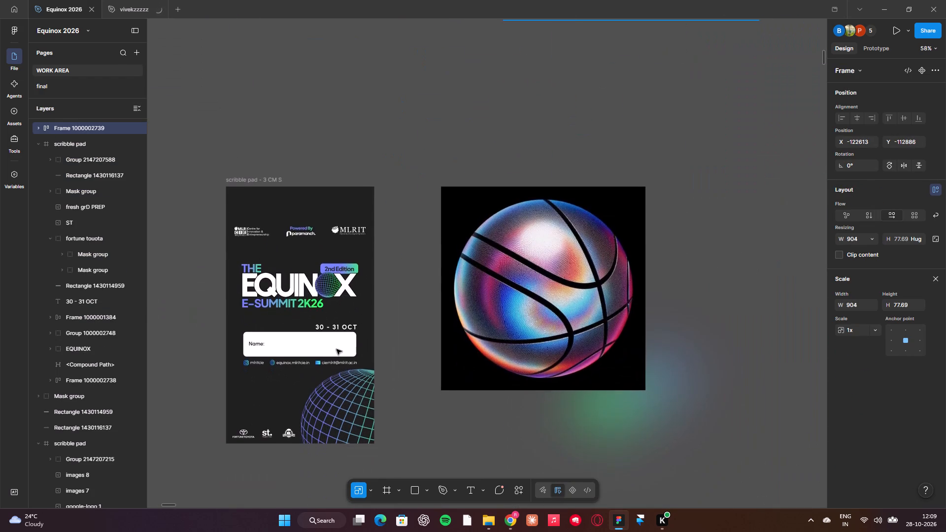
scroll(337, 349, down, 1)
scroll(337, 349, right, 2)
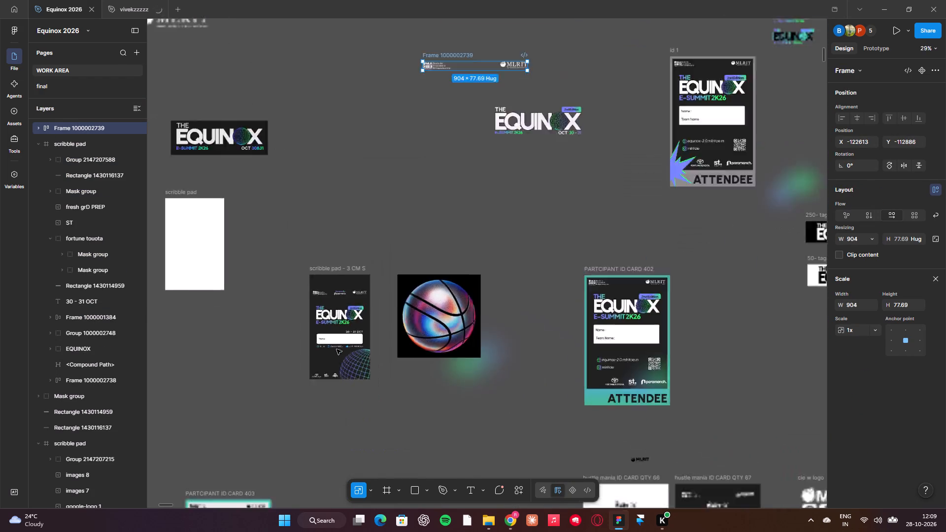
scroll(337, 349, up, 1)
scroll(582, 420, down, 1)
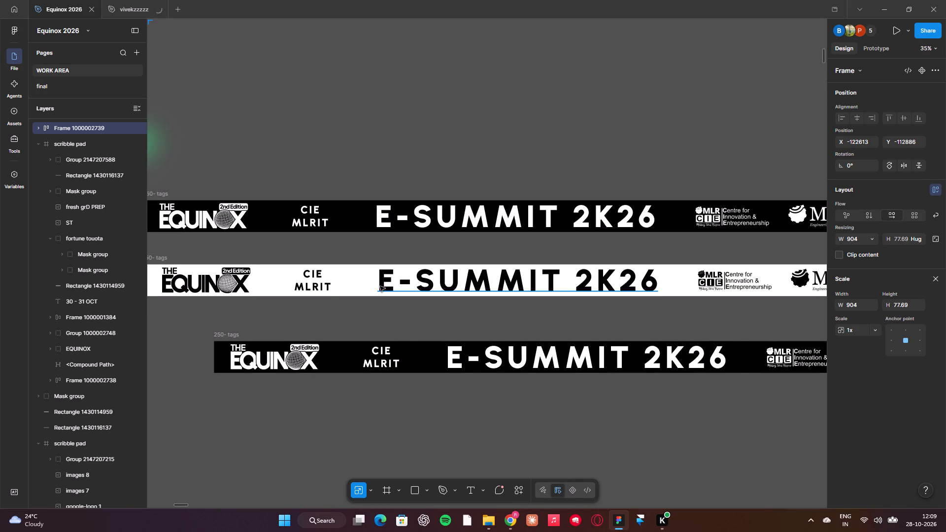
scroll(380, 286, right, 1)
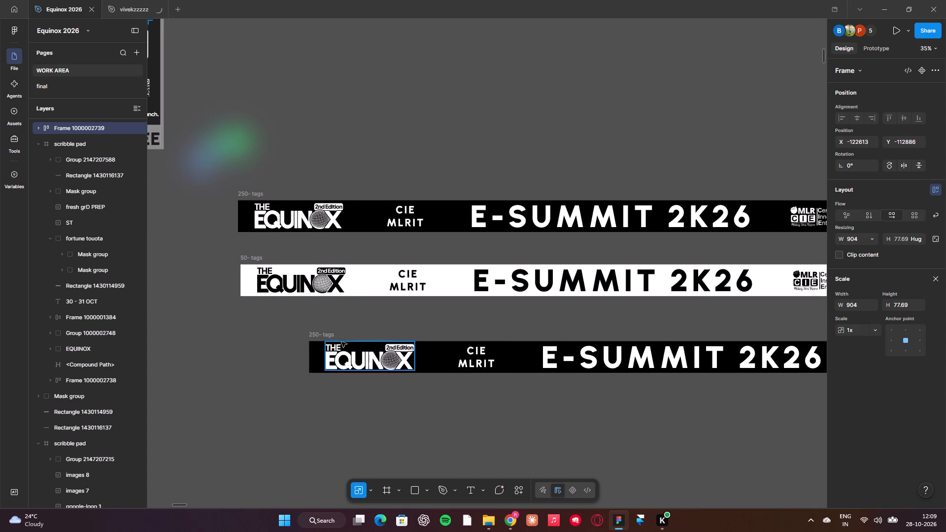
click(316, 329)
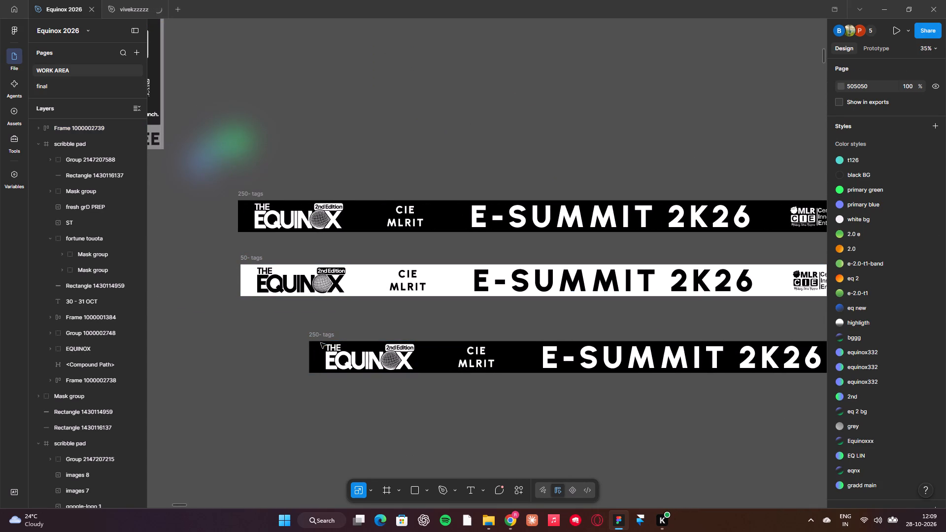
drag(318, 336, 248, 329)
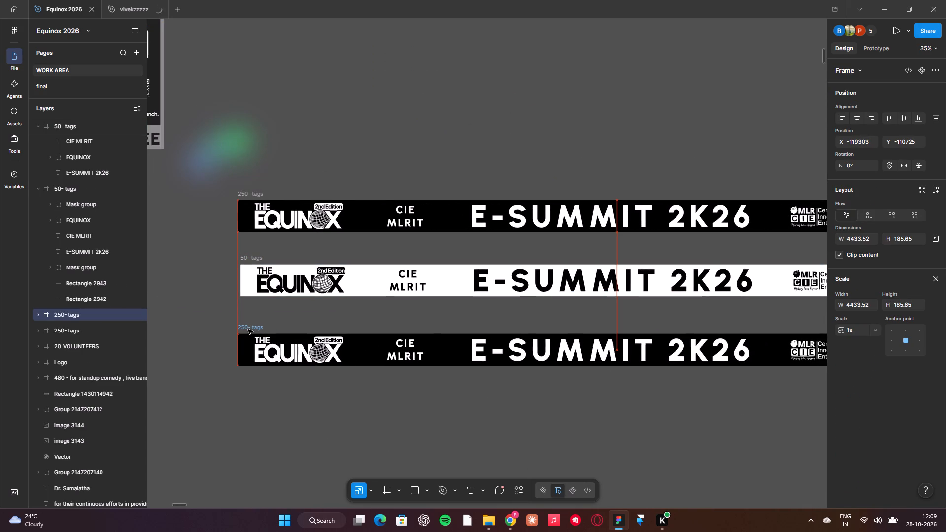
drag(248, 329, 249, 328)
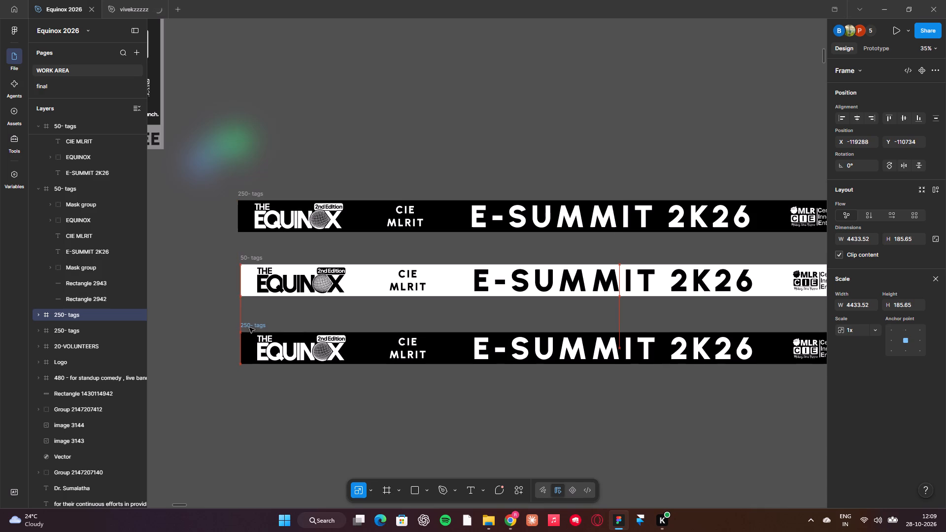
drag(249, 328, 250, 328)
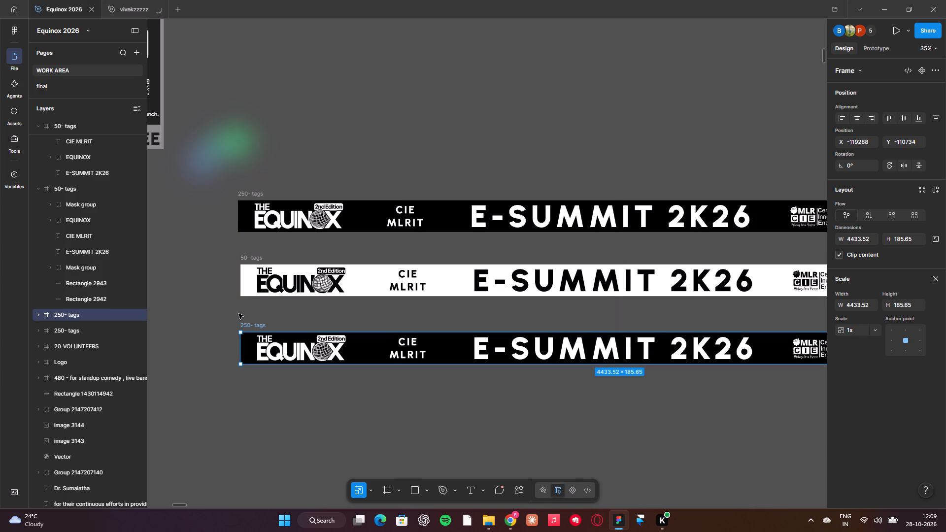
click(238, 314)
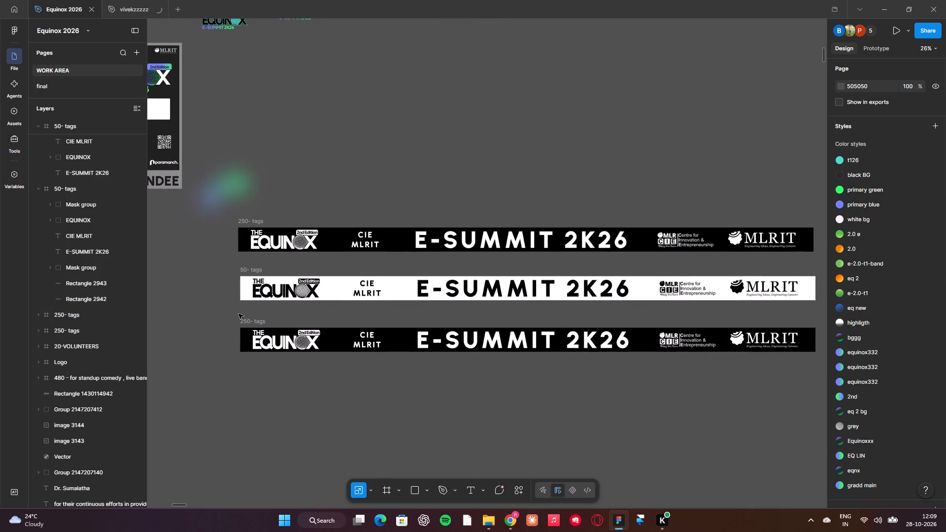
Delete the old EQUINOX logo from the white "hustle mania ID CARD QTY 66" card.
scroll(238, 314, right, 3)
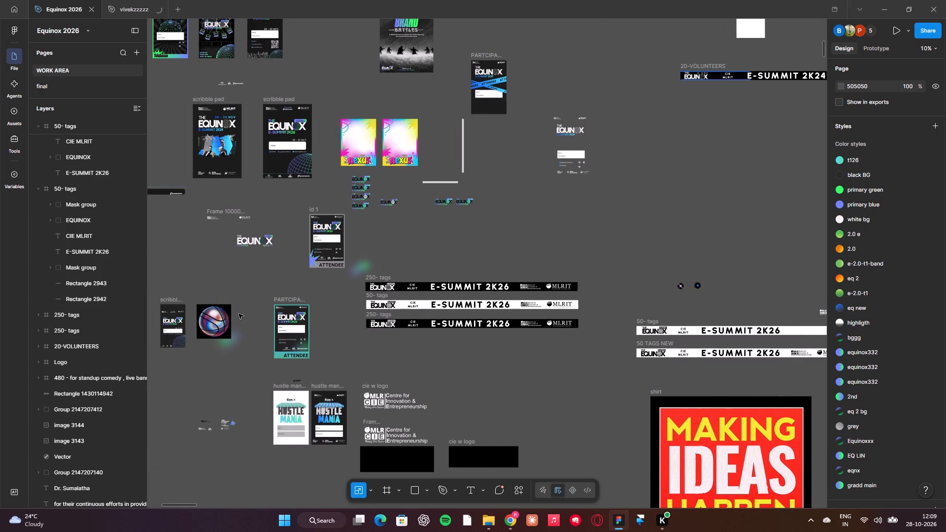
scroll(238, 314, right, 2)
scroll(442, 402, down, 3)
scroll(442, 402, up, 1)
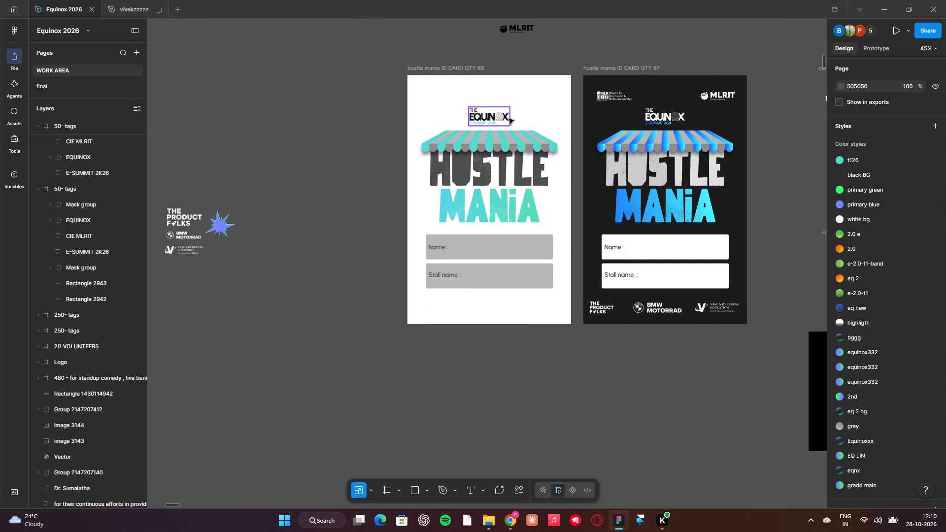
click(481, 120)
key(Delete)
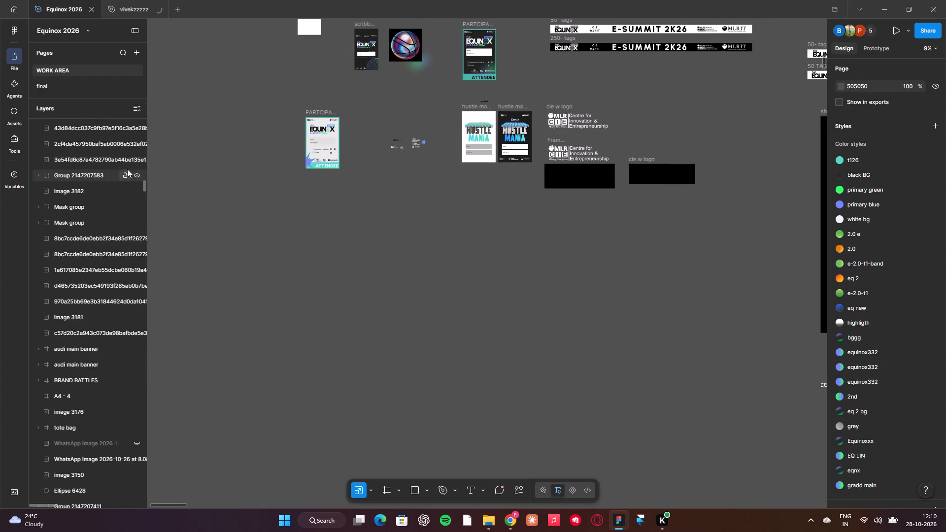
Duplicate the EQUINOX E-Summit 2K26 logo from "PARTCIPANT ID CARD 402" and place the copy just above the white hustle mania card.
scroll(416, 198, up, 4)
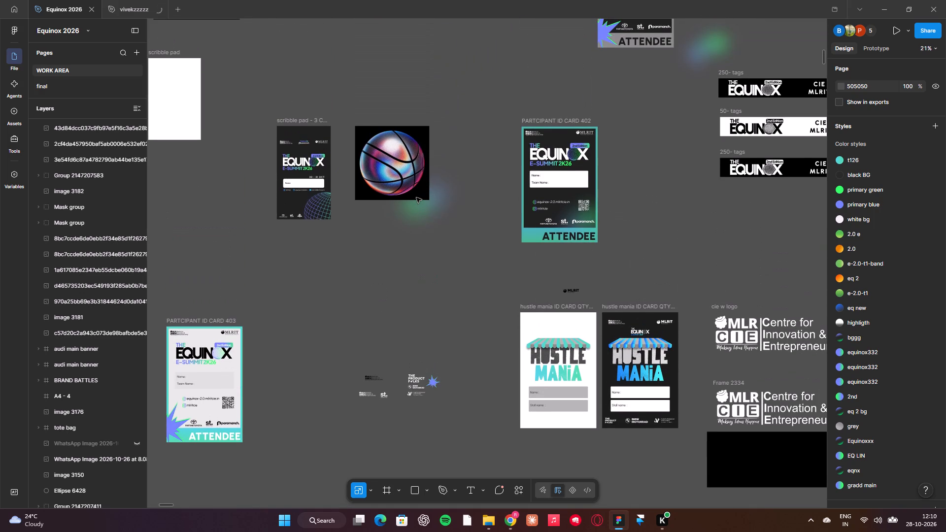
scroll(416, 198, left, 1)
click(559, 157)
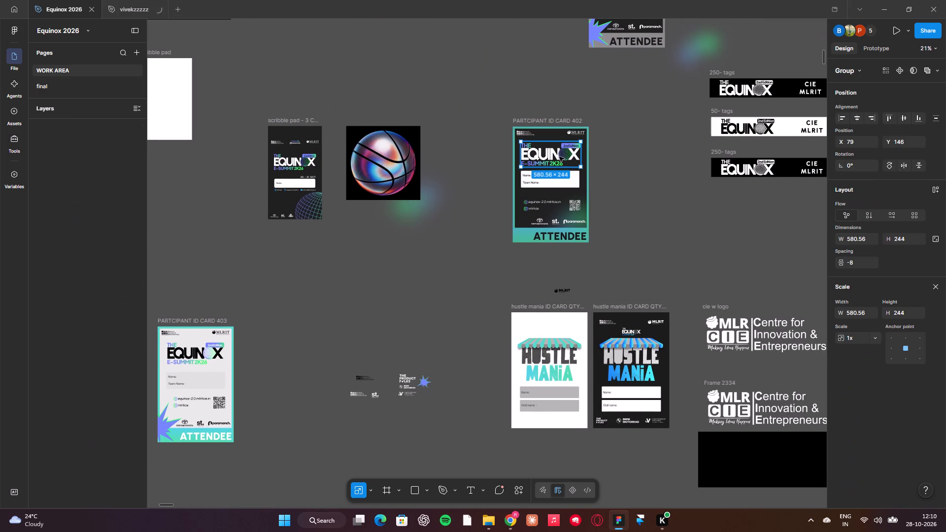
key(ctrl+d)
drag(559, 157, 570, 273)
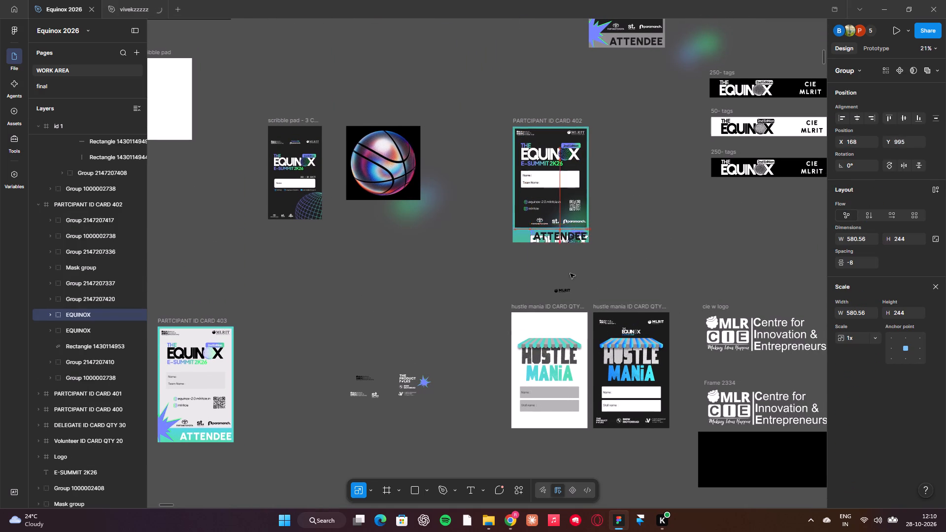
drag(570, 273, 566, 296)
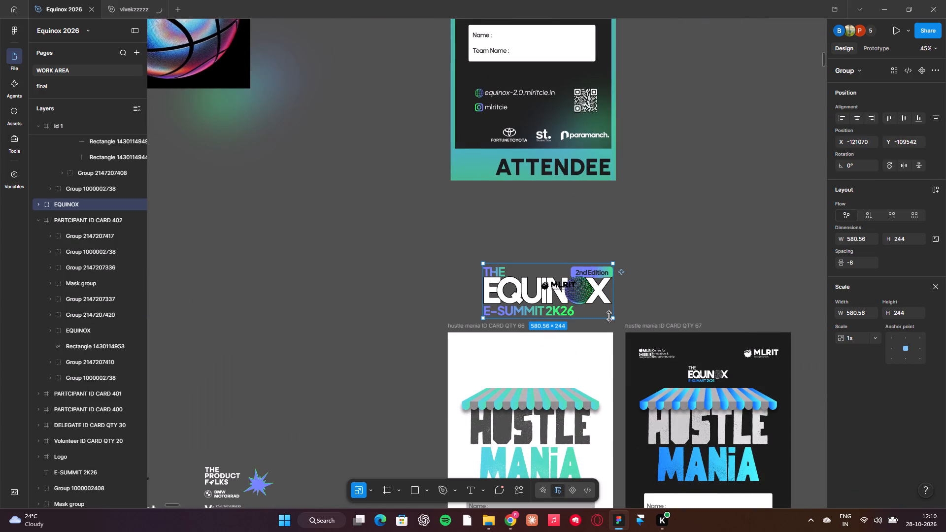
Scale the EQUINOX logo copy down to 211 × 88.68 and place it above the awning on the white hustle mania card.
drag(611, 317, 543, 284)
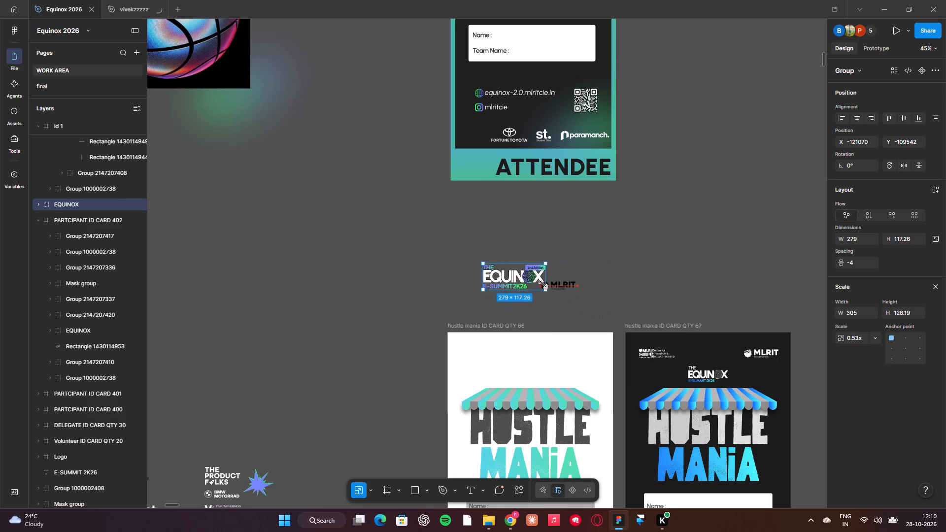
drag(543, 284, 530, 282)
drag(520, 276, 542, 374)
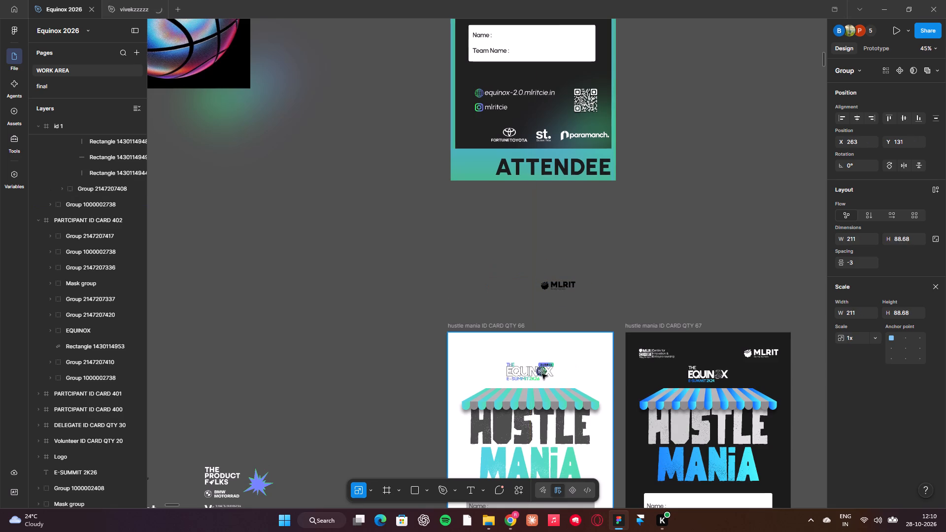
drag(542, 374, 543, 374)
click(935, 282)
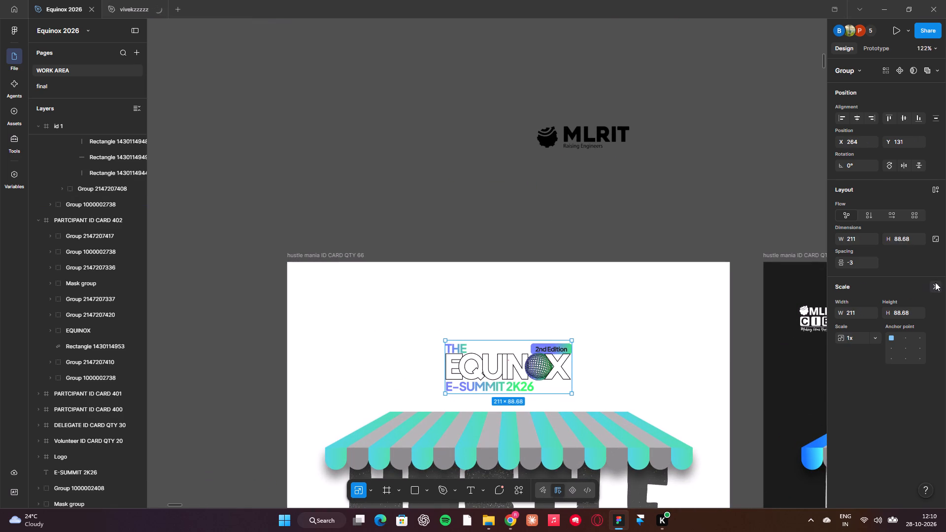
Recolour the white-card logo by changing its white lettering fill to 000000 and its original black colour to FFFFFF.
scroll(904, 366, down, 3)
click(877, 454)
scroll(872, 456, down, 2)
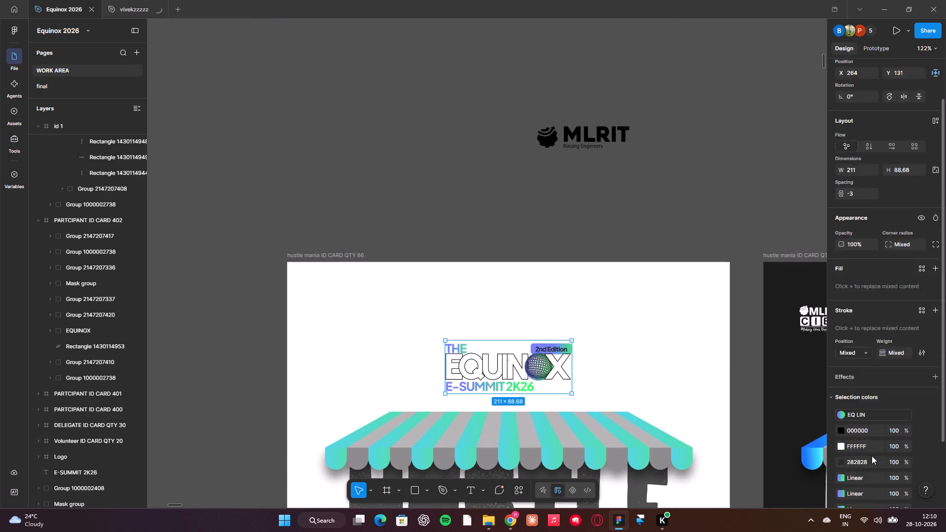
scroll(872, 456, down, 1)
click(841, 388)
drag(760, 355, 636, 438)
click(841, 370)
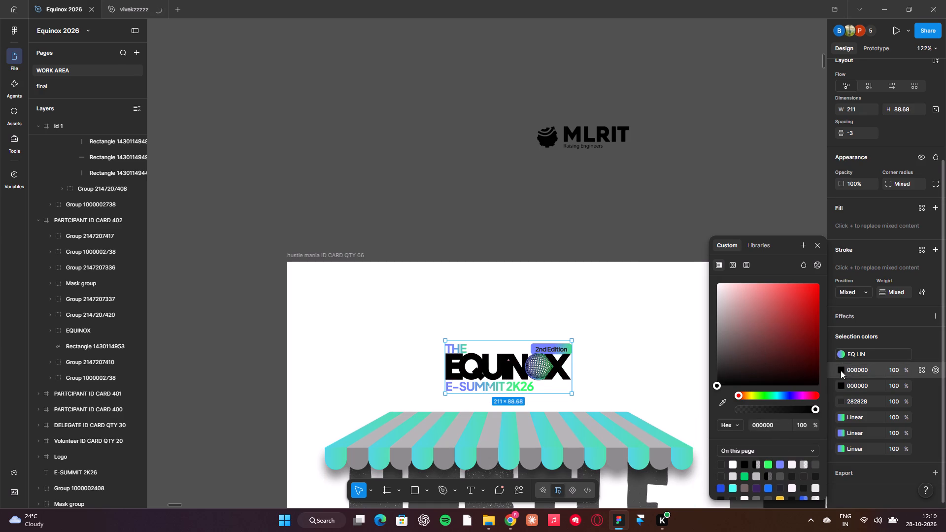
drag(752, 339, 623, 195)
scroll(537, 303, down, 1)
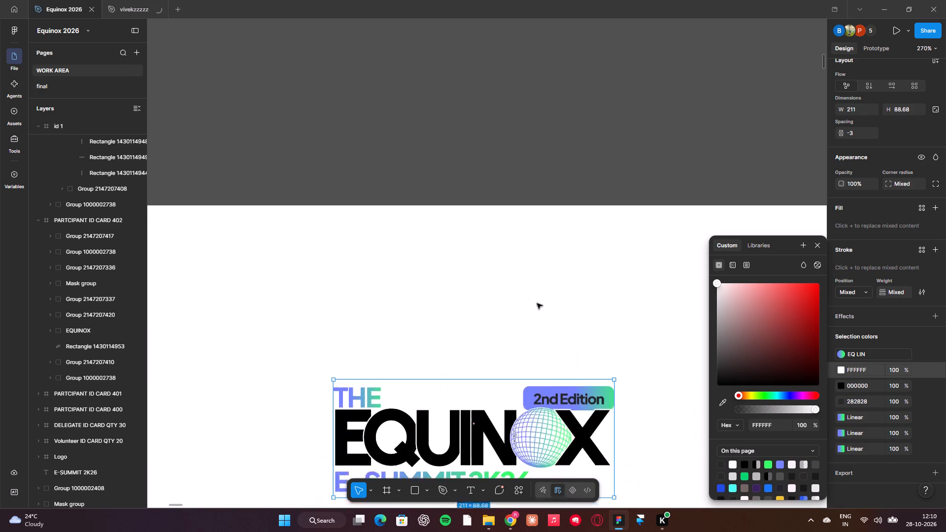
scroll(537, 303, down, 1)
Change the logo's 282828 colour, used by the "2nd Edition" text, to 000000.
click(841, 405)
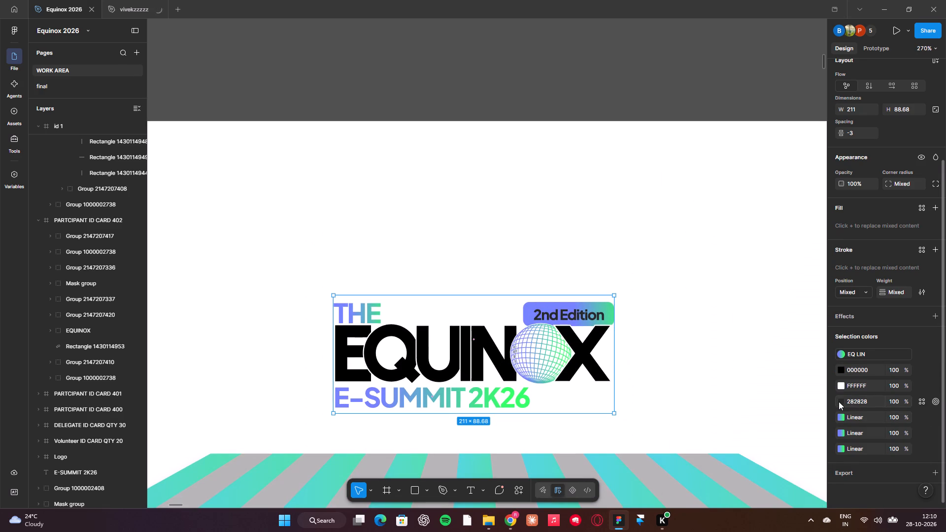
click(839, 401)
drag(711, 344, 736, 338)
drag(764, 347, 726, 313)
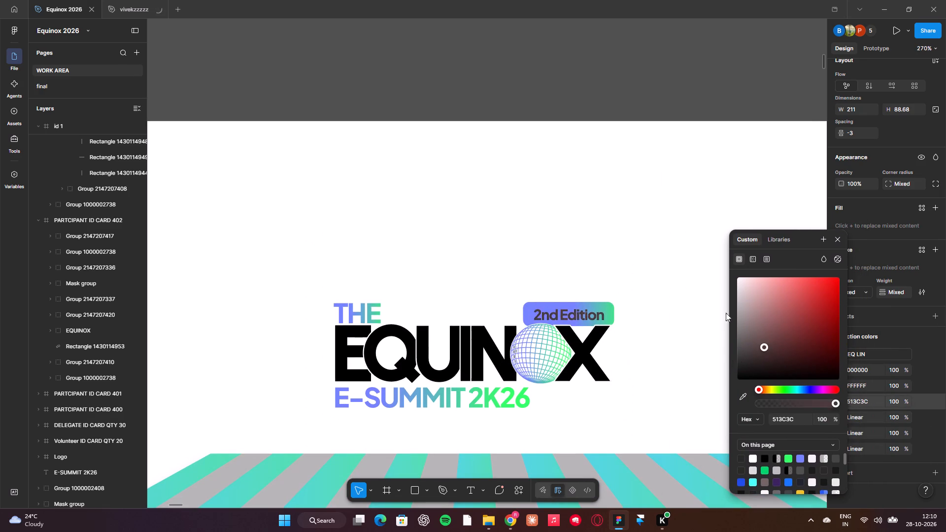
drag(726, 313, 625, 531)
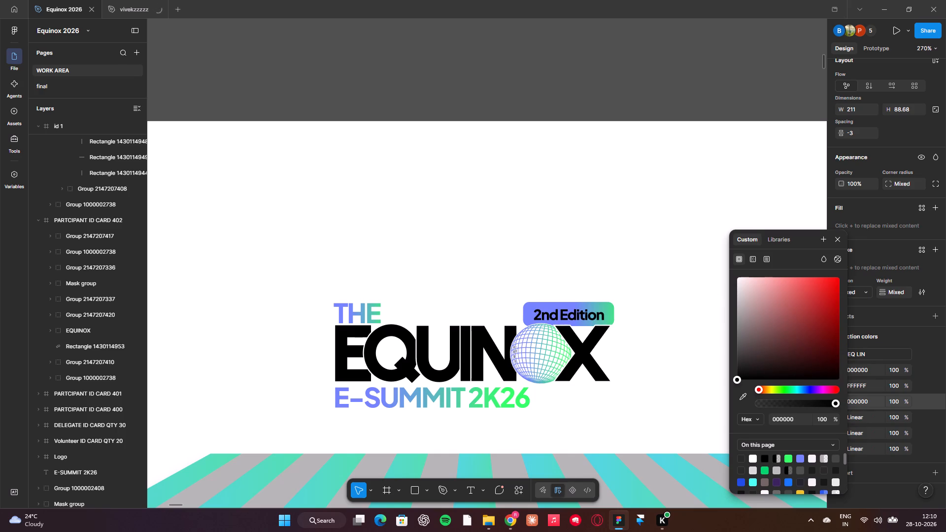
drag(625, 531, 625, 438)
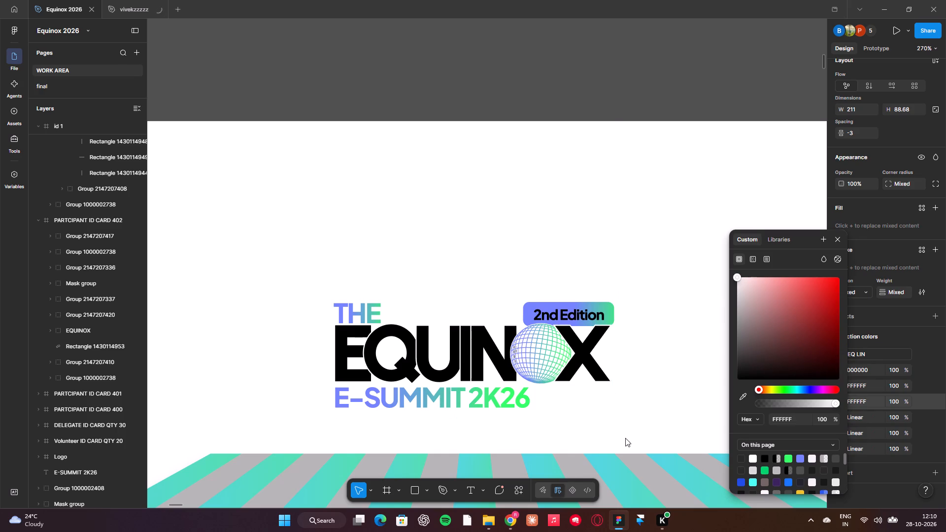
drag(625, 438, 626, 442)
scroll(595, 422, down, 1)
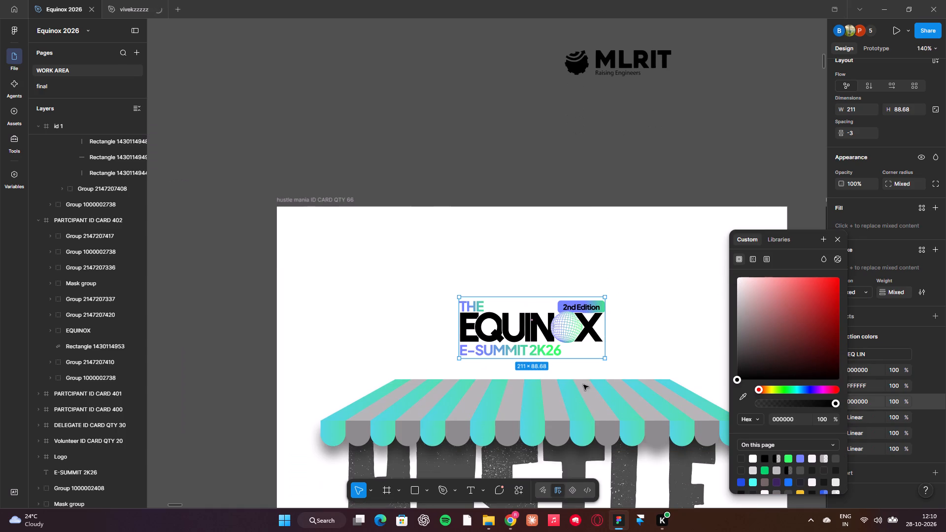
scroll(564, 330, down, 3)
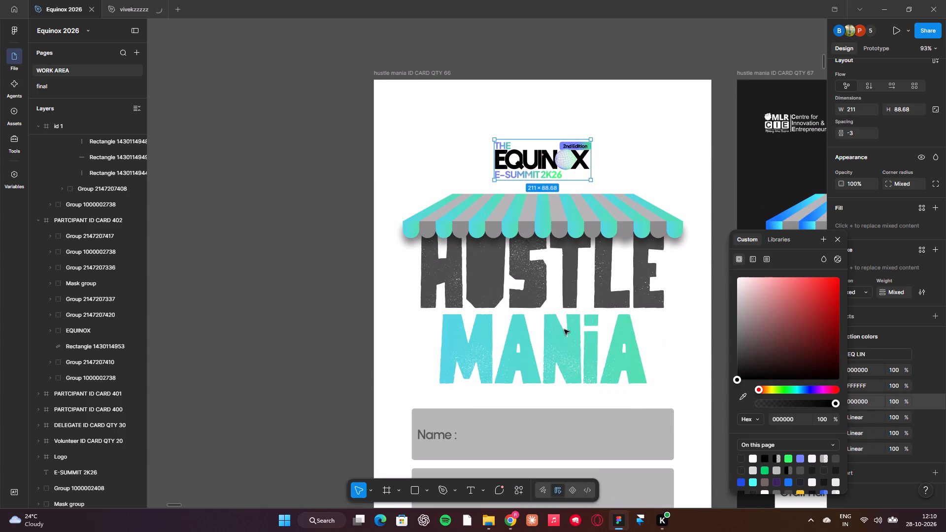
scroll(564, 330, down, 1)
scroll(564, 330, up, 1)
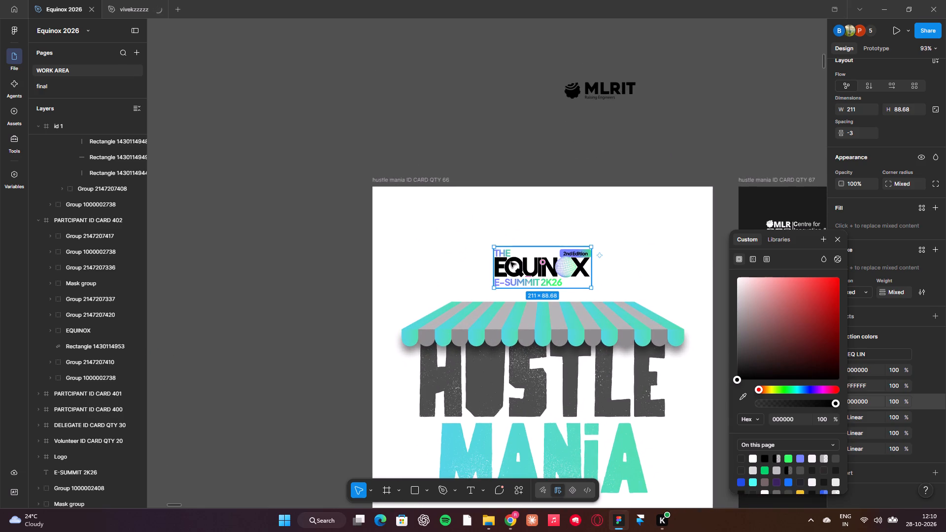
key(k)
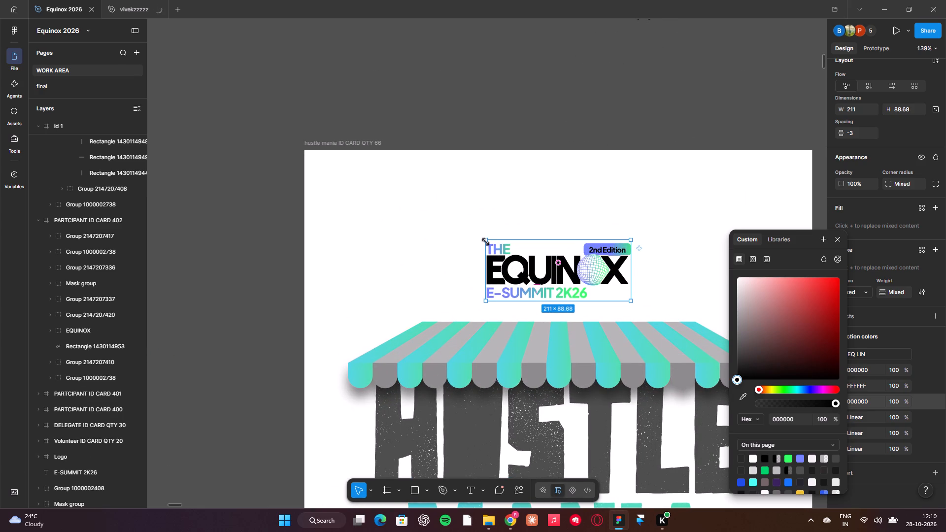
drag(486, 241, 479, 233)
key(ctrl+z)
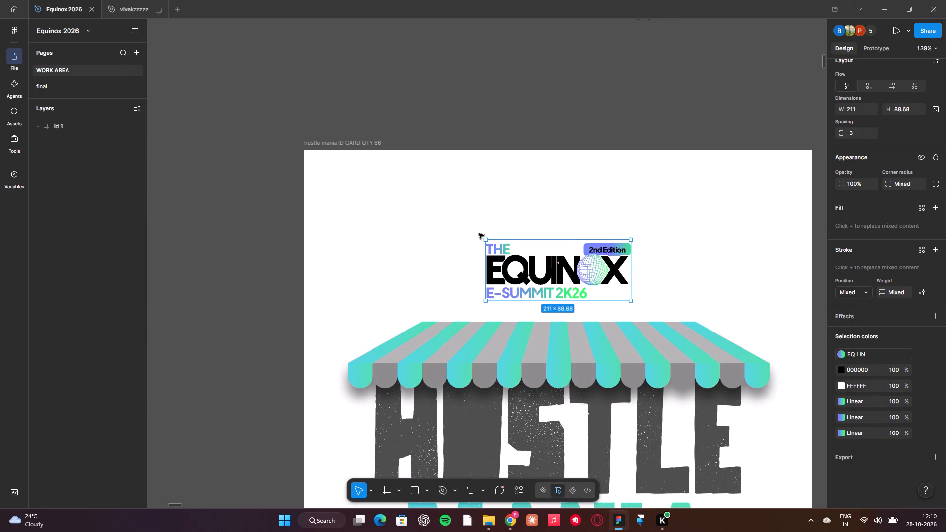
Scale the EQUINOX logo on the white hustle mania card up to about 232 × 98, keeping its lower corner anchored.
key(k)
drag(487, 241, 487, 241)
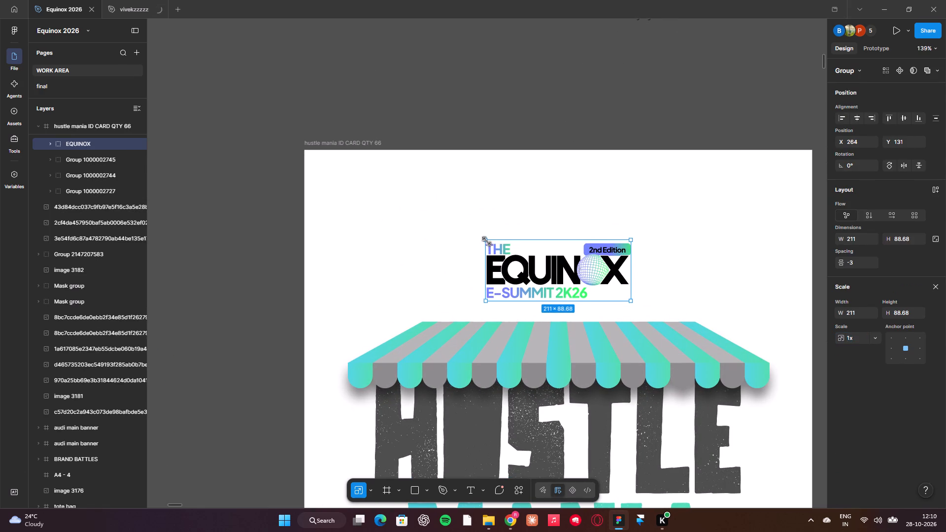
drag(487, 241, 470, 233)
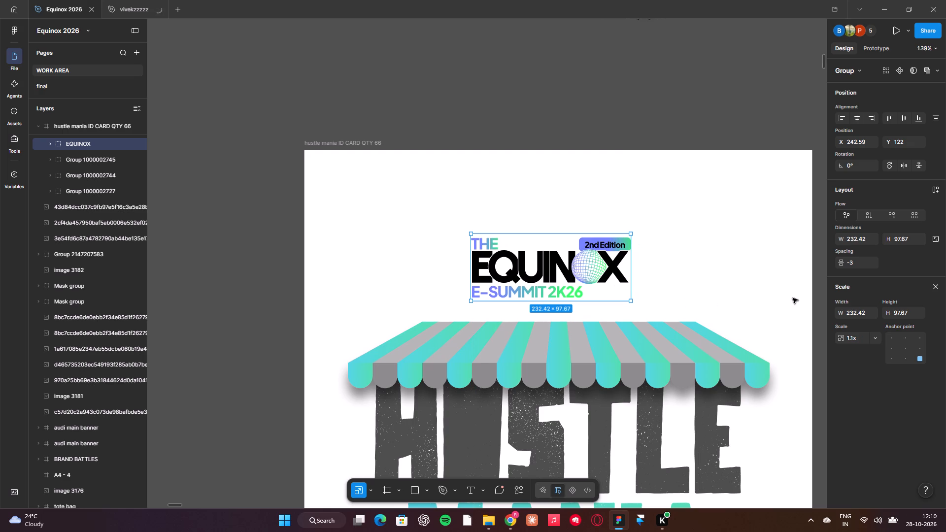
click(935, 288)
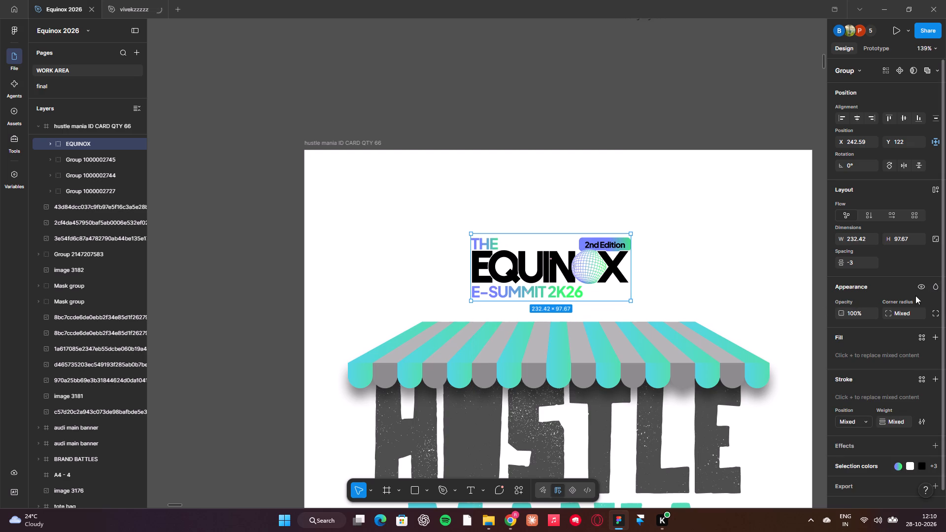
Centre the EQUINOX logo horizontally within the white hustle mania card.
click(858, 112)
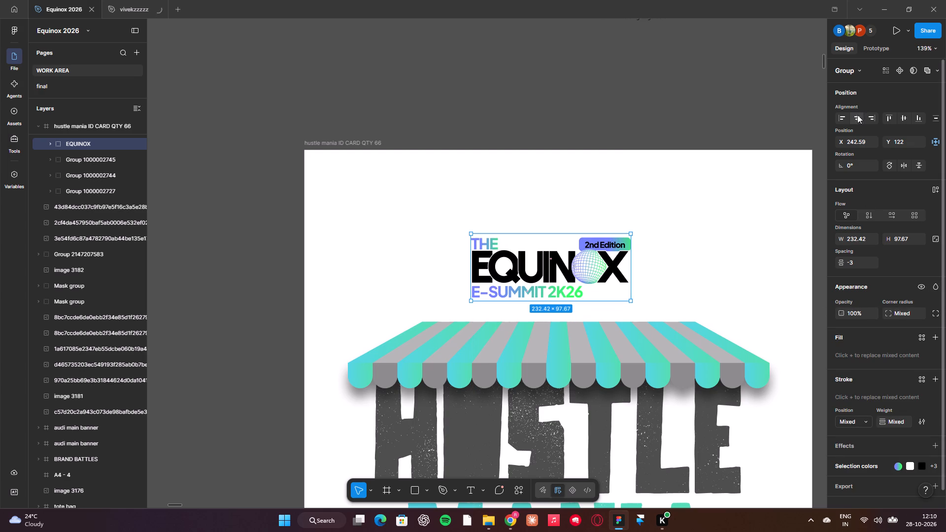
click(857, 115)
click(665, 158)
click(601, 284)
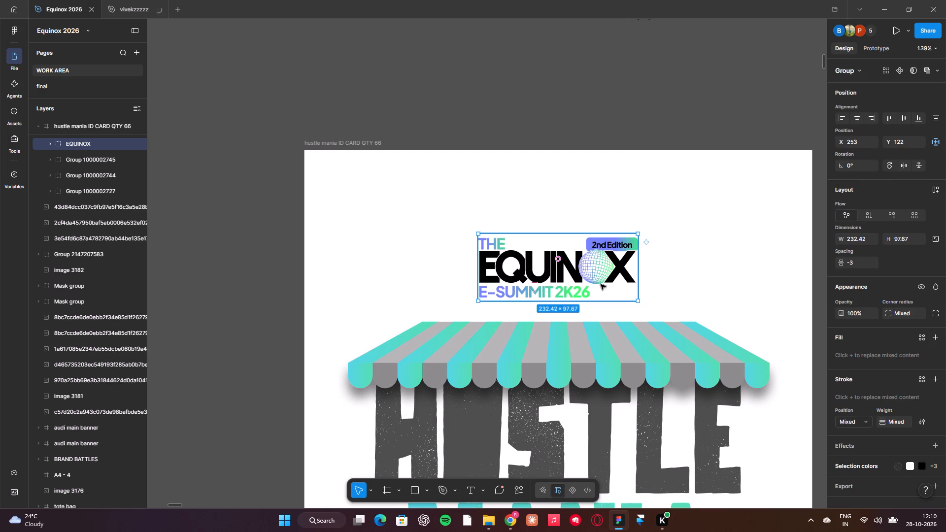
click(857, 125)
click(857, 125)
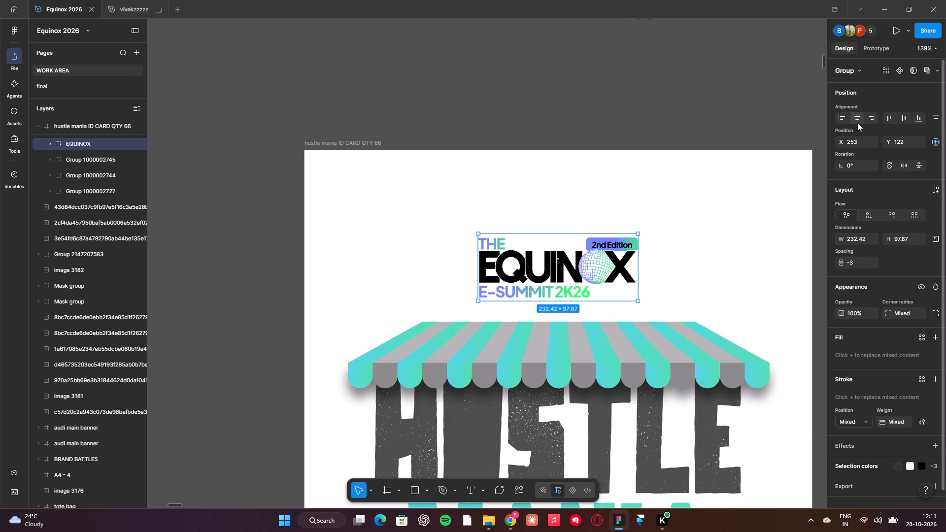
click(857, 123)
click(772, 114)
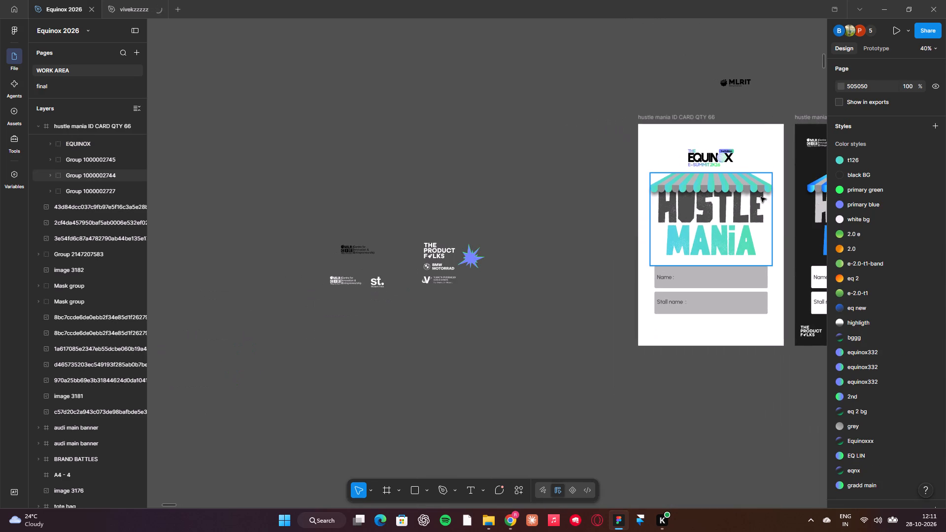
Darken the green gradient stop of the logo's "E-SUMMIT 2K26" text to 00D336.
scroll(759, 227, left, 1)
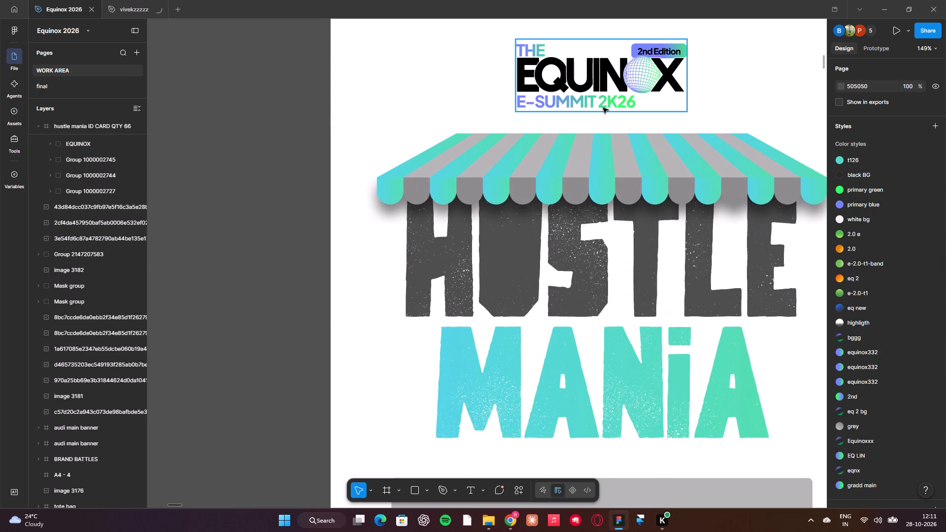
double_click(601, 107)
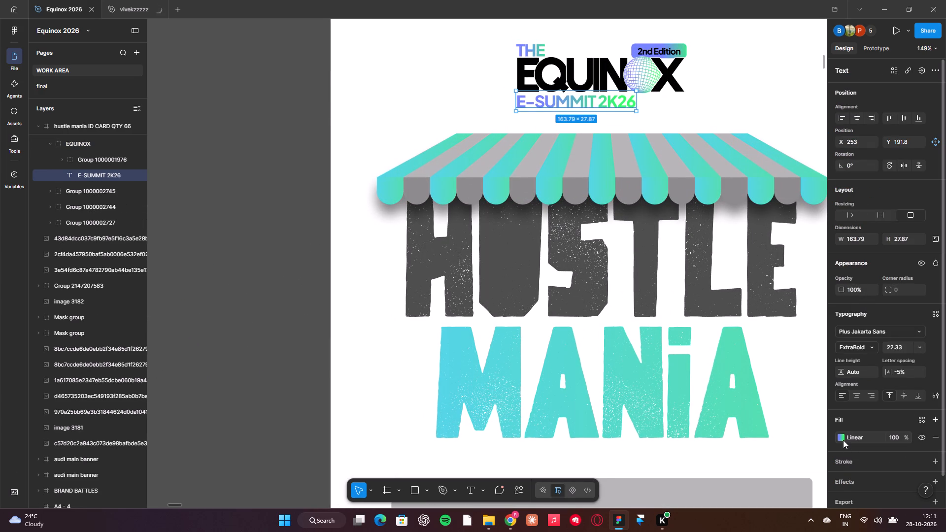
click(843, 440)
click(803, 417)
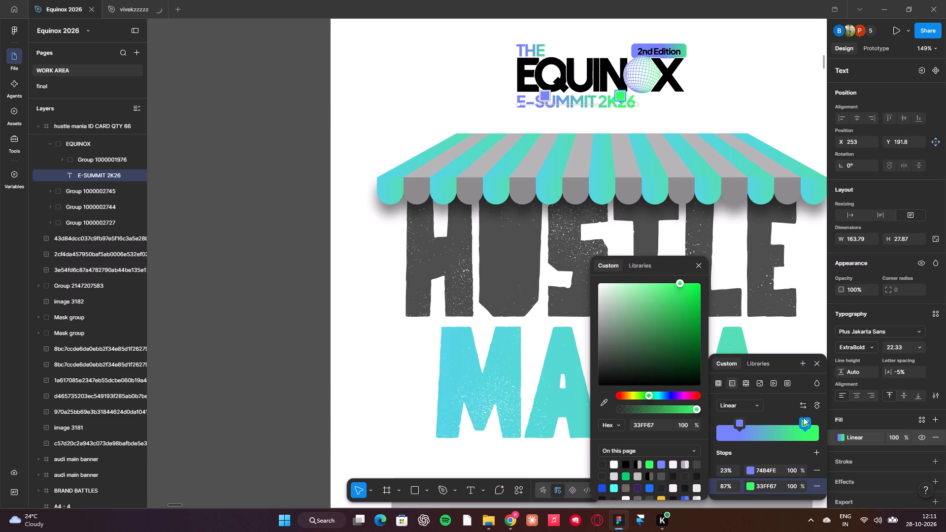
drag(696, 309, 704, 301)
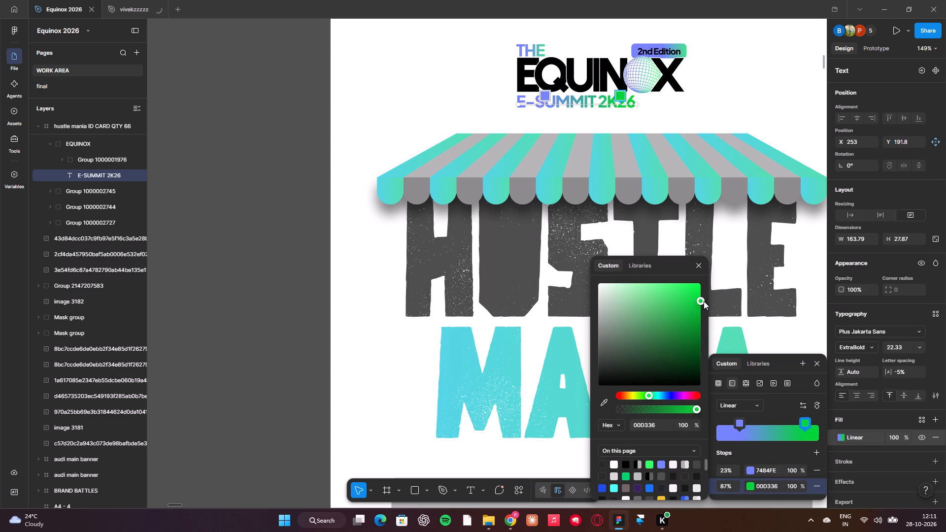
click(571, 213)
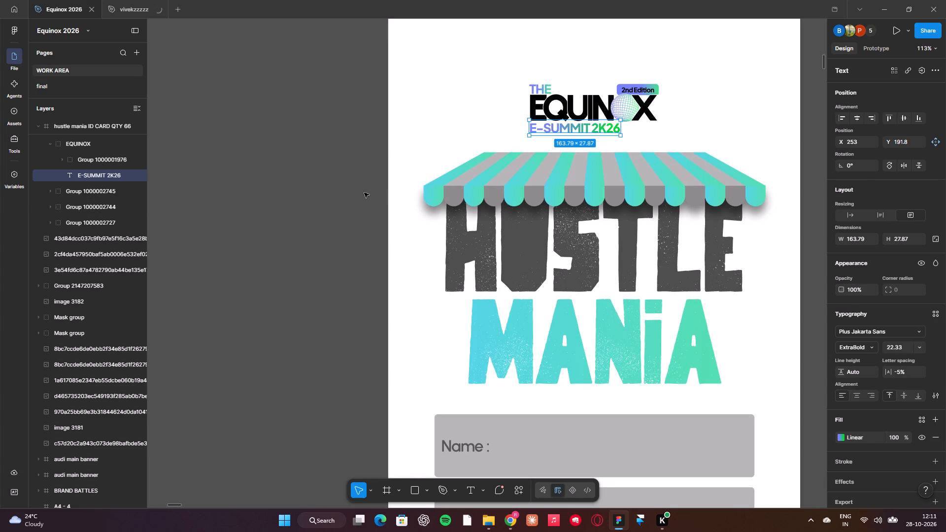
click(343, 191)
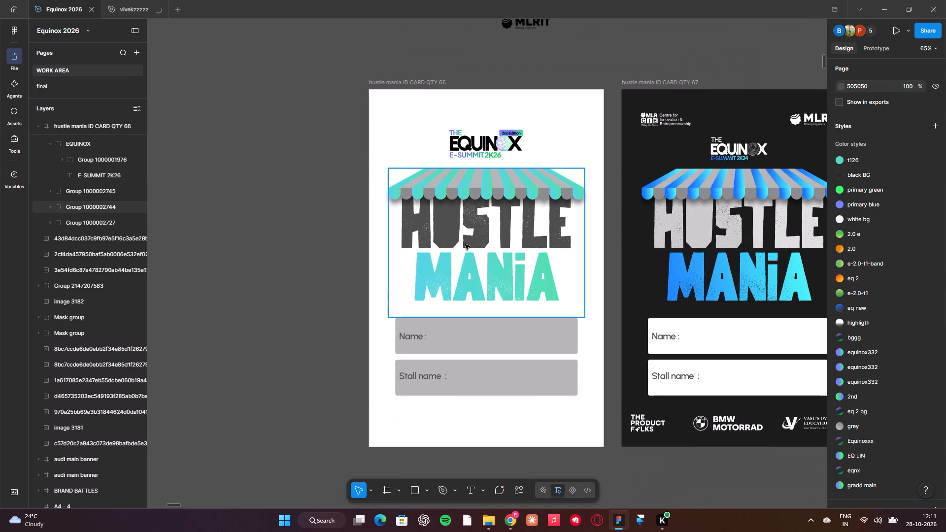
Nudge the Name and Stall name field group on the white hustle mania card down by 23 px.
click(480, 344)
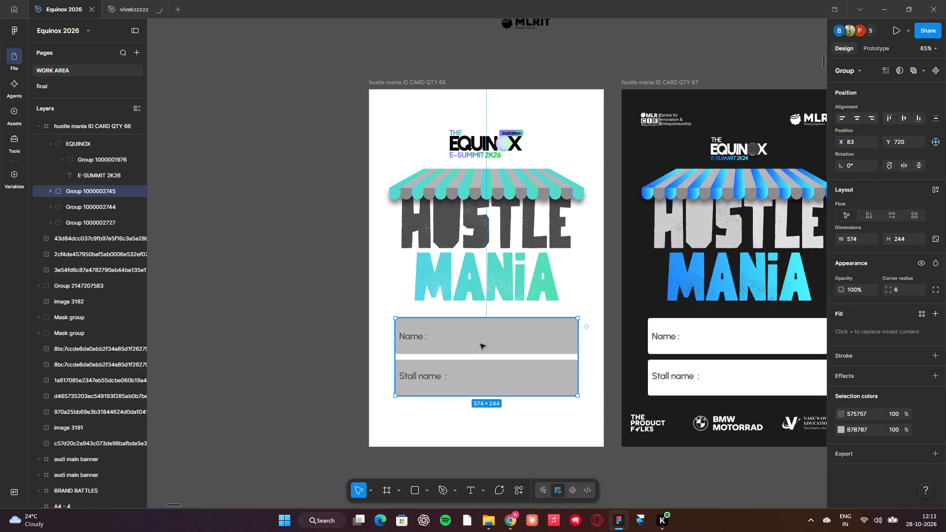
key(Down)
key(Down)
key(Down)
key(Down)
key(Down)
key(Down)
key(Down)
key(Down)
key(Down)
key(Down)
key(Down)
key(Down)
key(Down)
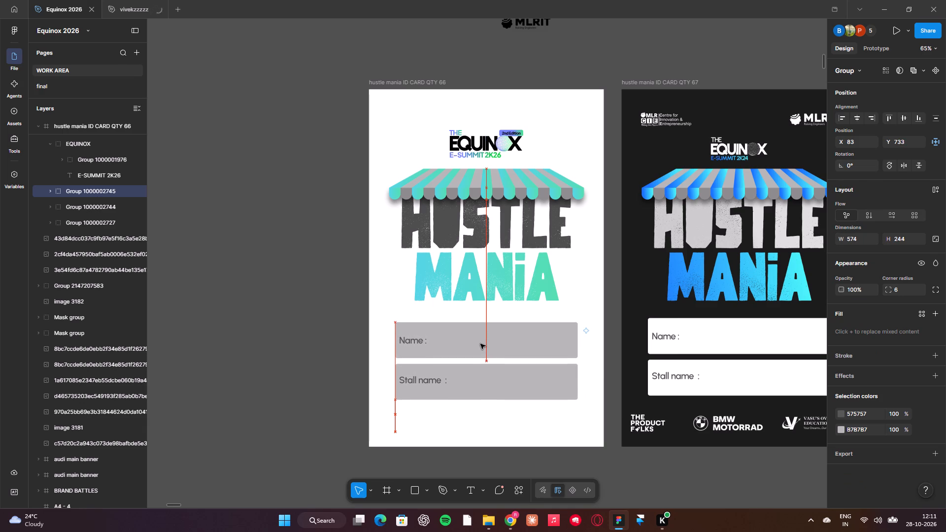
key(Down)
key(Down)
key(Down)
key(Down)
key(Down)
key(Down)
key(Down)
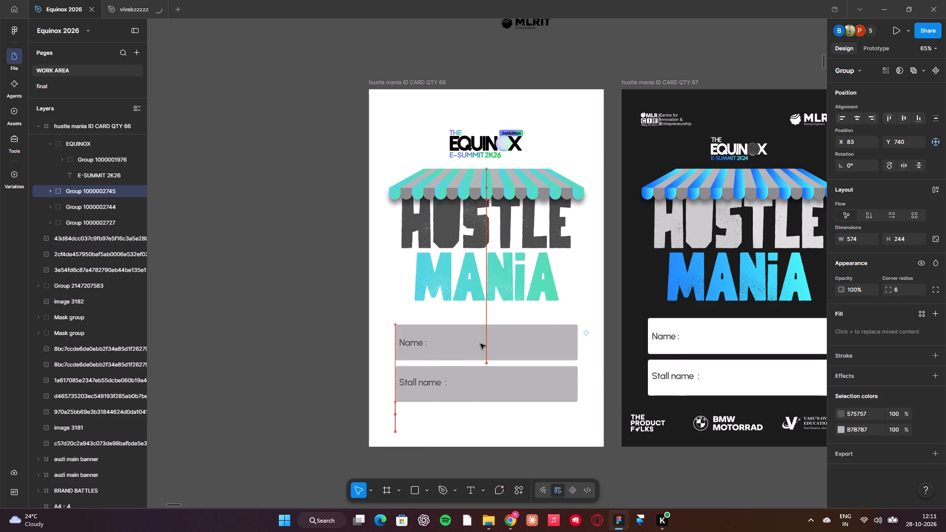
key(Down)
key(Down)
key(Down)
Move the HUSTLE MANIA awning artwork out of the white card onto the empty canvas beside it.
click(537, 251)
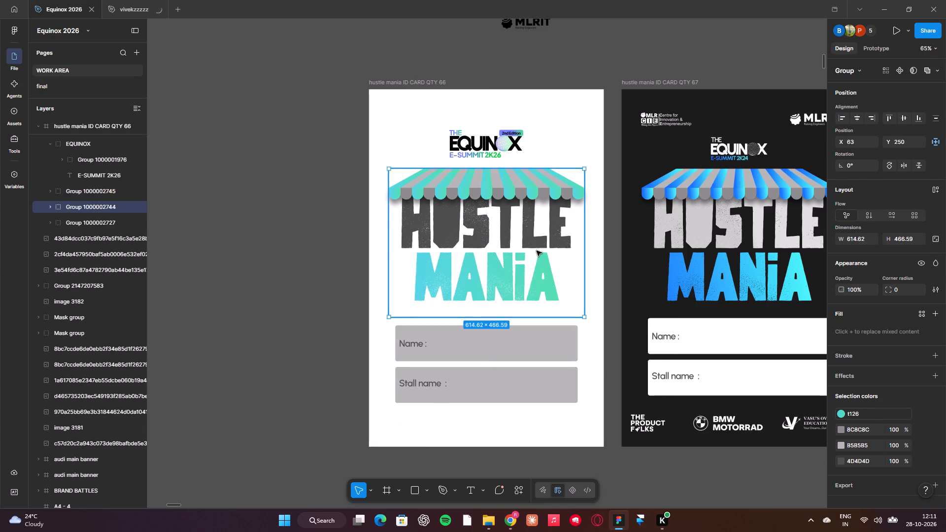
drag(534, 251, 428, 260)
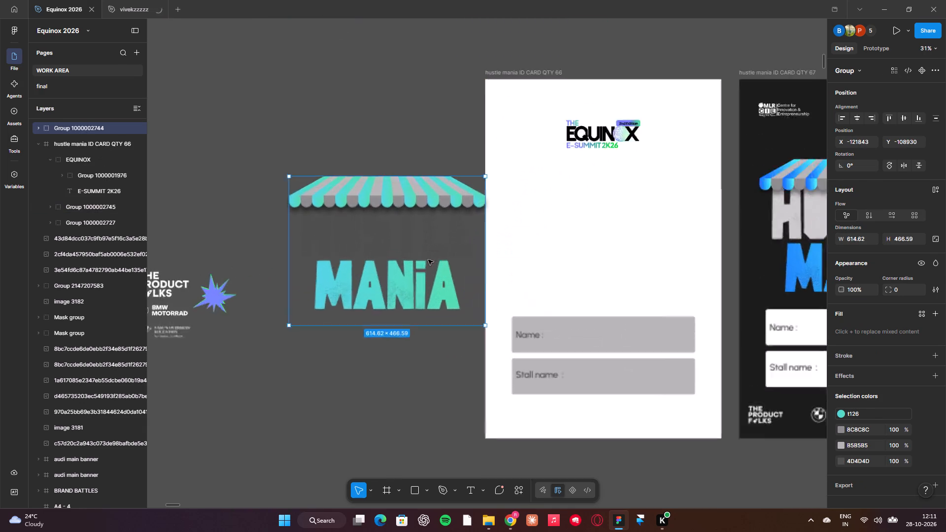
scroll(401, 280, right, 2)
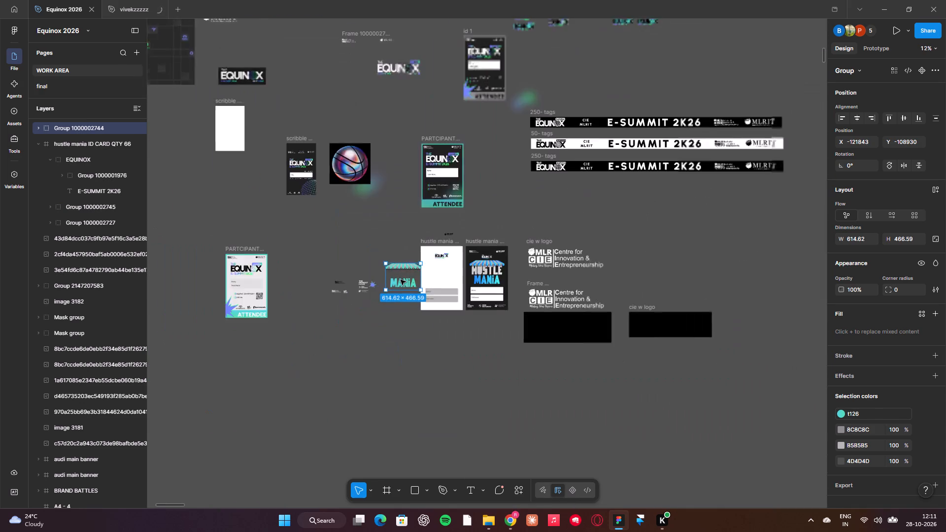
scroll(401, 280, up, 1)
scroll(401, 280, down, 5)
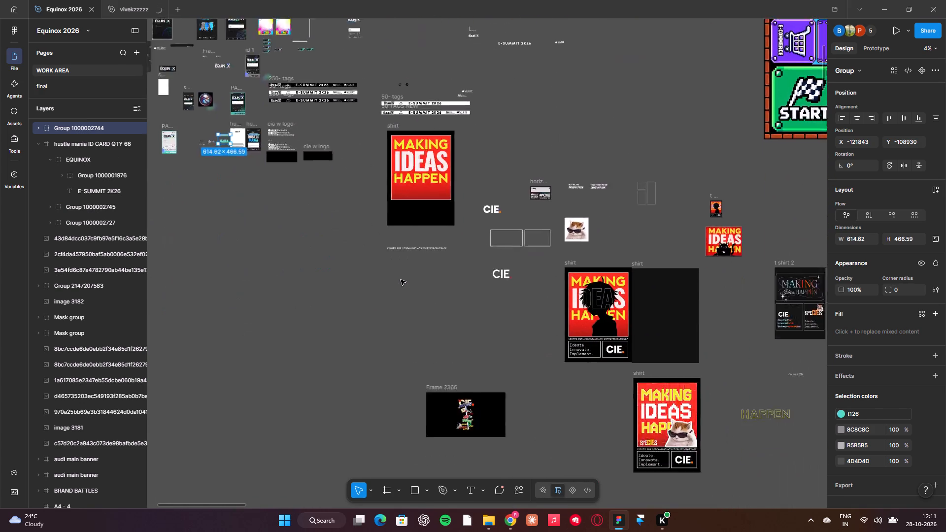
Survey the work area's ID card, tag, shirt and Equinox poster designs, ending at the hustle mania cards, and clear the selection.
scroll(401, 280, left, 8)
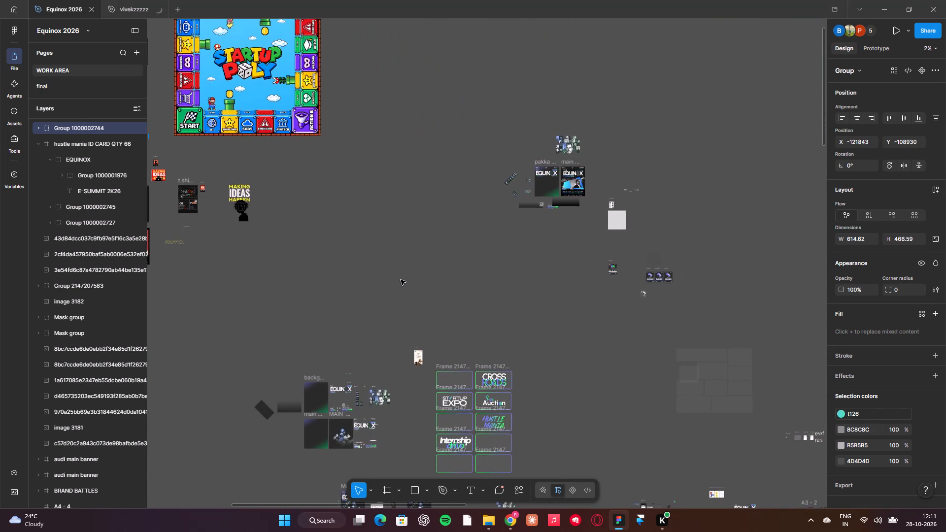
scroll(401, 280, down, 4)
scroll(401, 280, right, 5)
scroll(401, 280, up, 3)
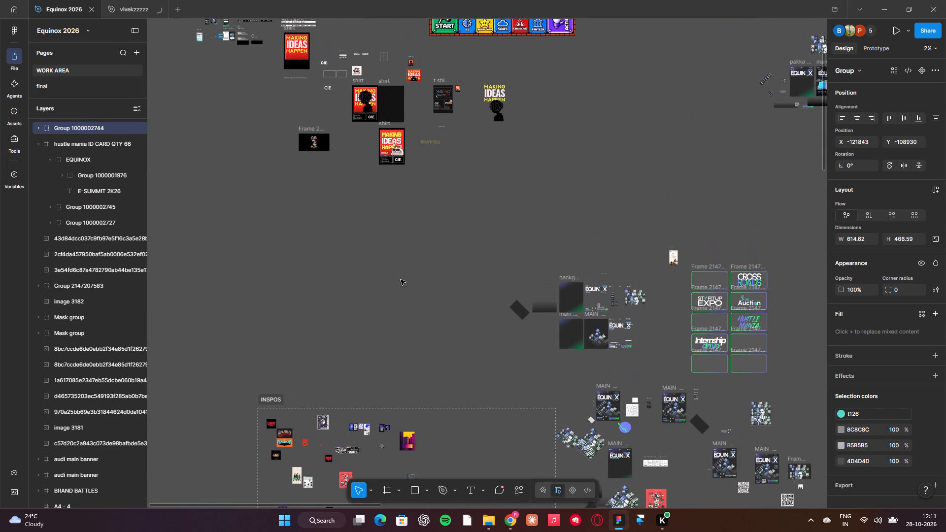
scroll(401, 280, up, 1)
scroll(401, 280, right, 4)
scroll(233, 193, right, 2)
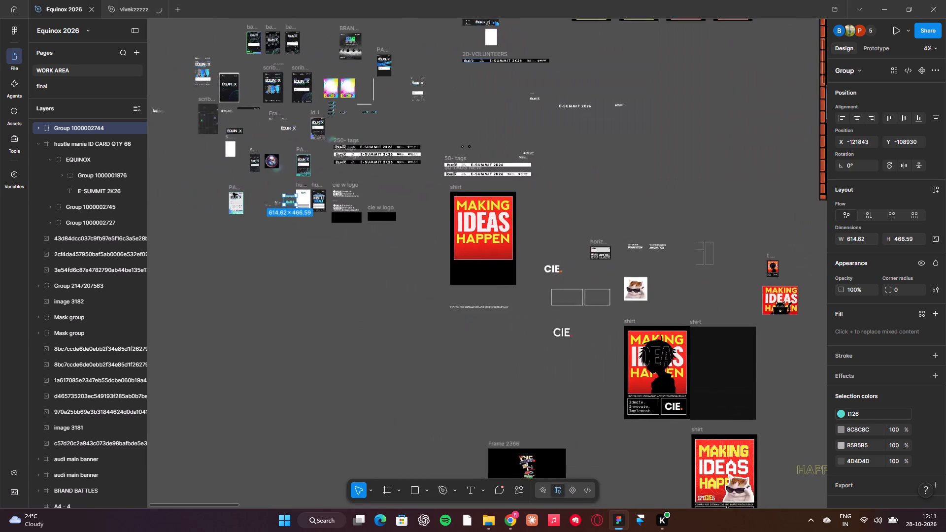
scroll(233, 193, right, 1)
scroll(233, 193, up, 1)
scroll(233, 193, right, 1)
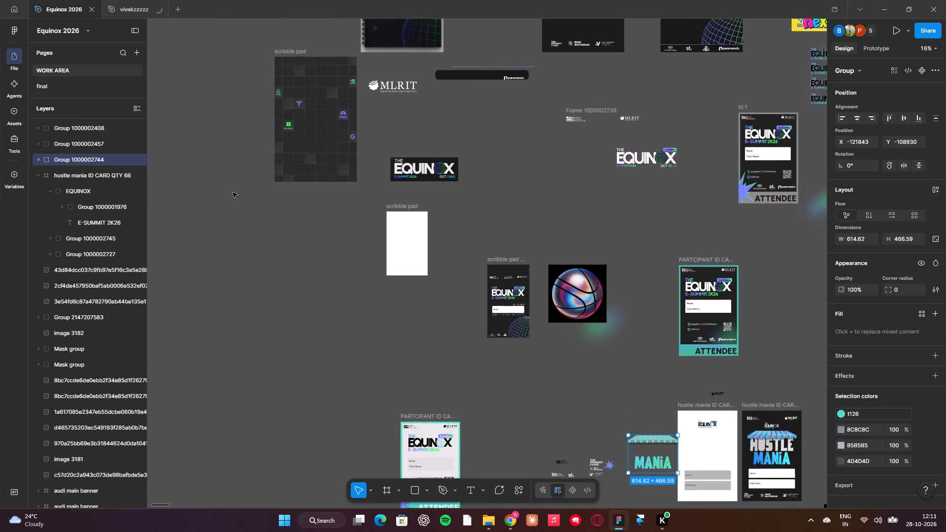
scroll(233, 193, right, 1)
scroll(606, 170, left, 3)
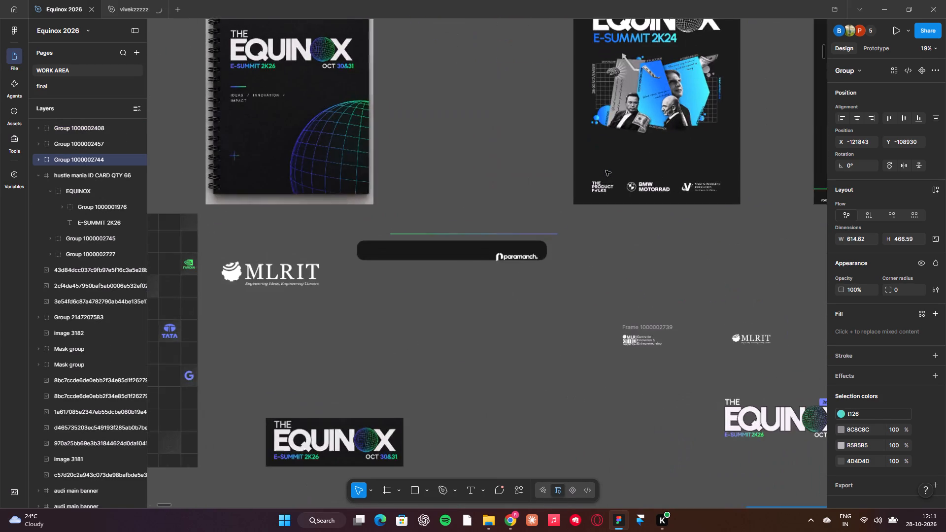
scroll(606, 170, up, 2)
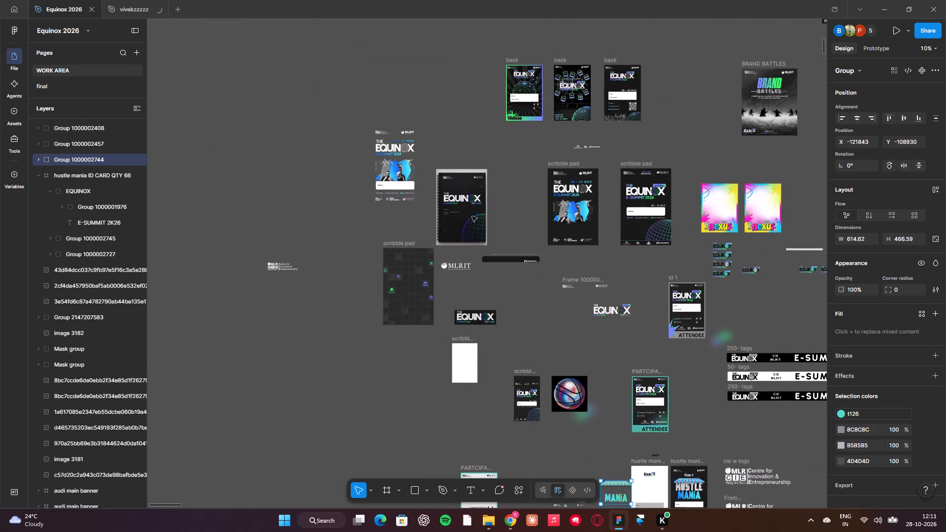
scroll(472, 216, down, 2)
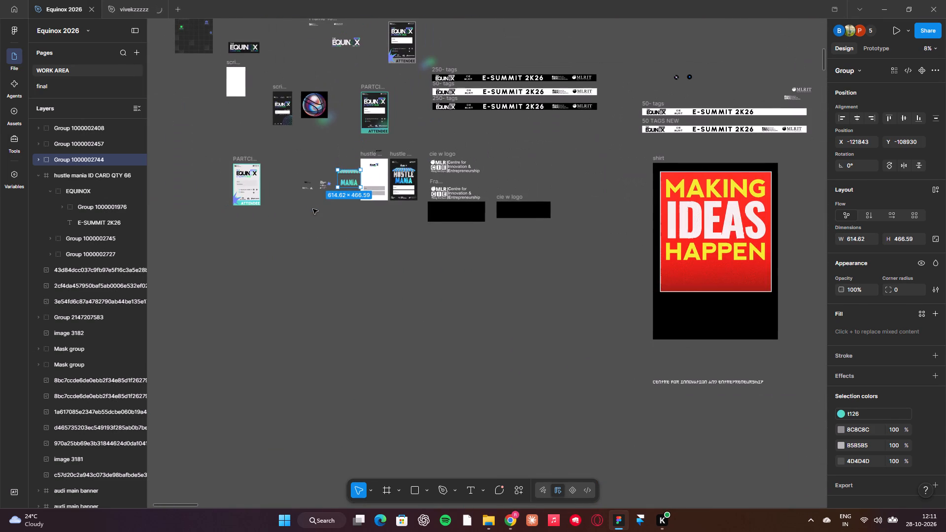
click(338, 229)
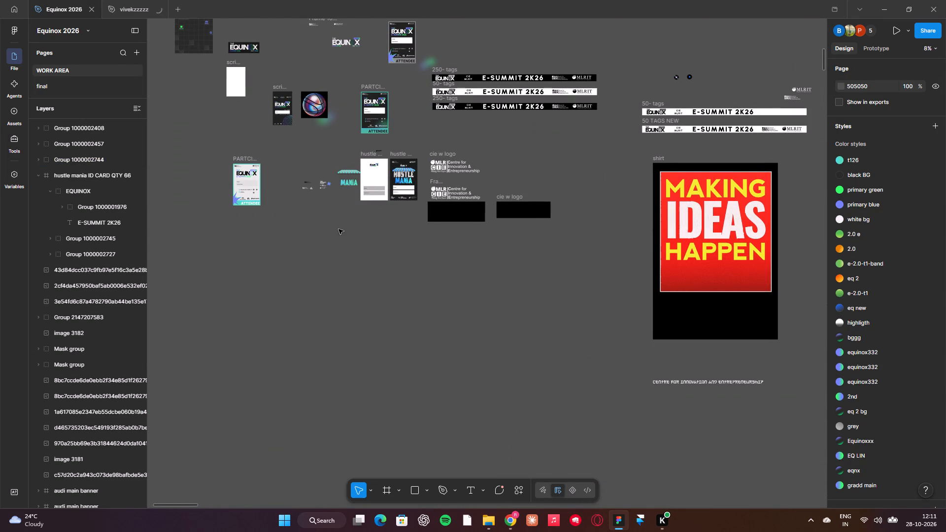
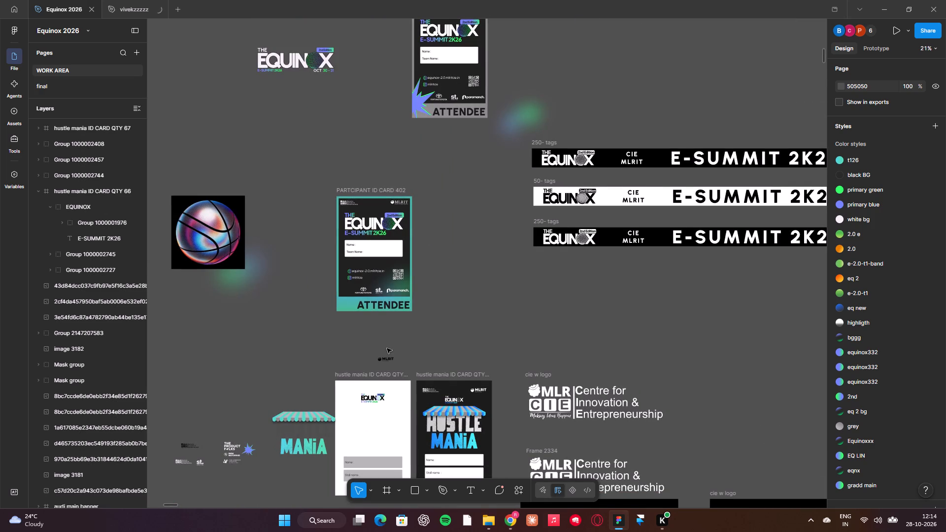
Move the HUSTLE MANIA awning artwork back into the white card between the EQUINOX logo and name fields, at Y 276, centred horizontally.
scroll(493, 352, down, 1)
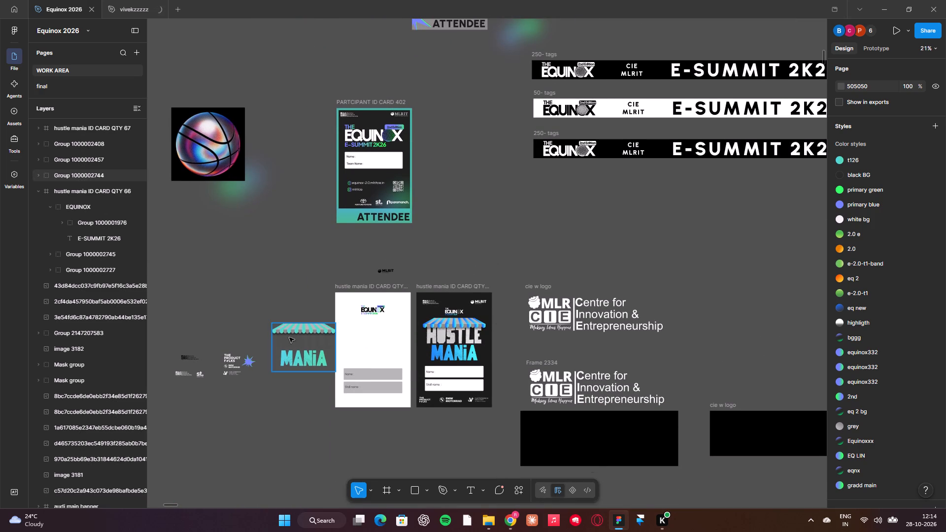
drag(290, 336, 360, 336)
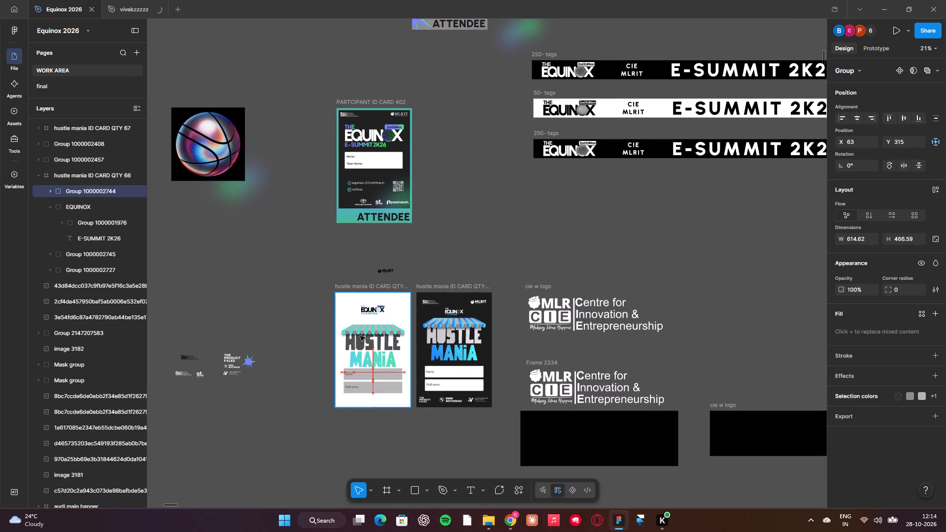
drag(360, 336, 361, 333)
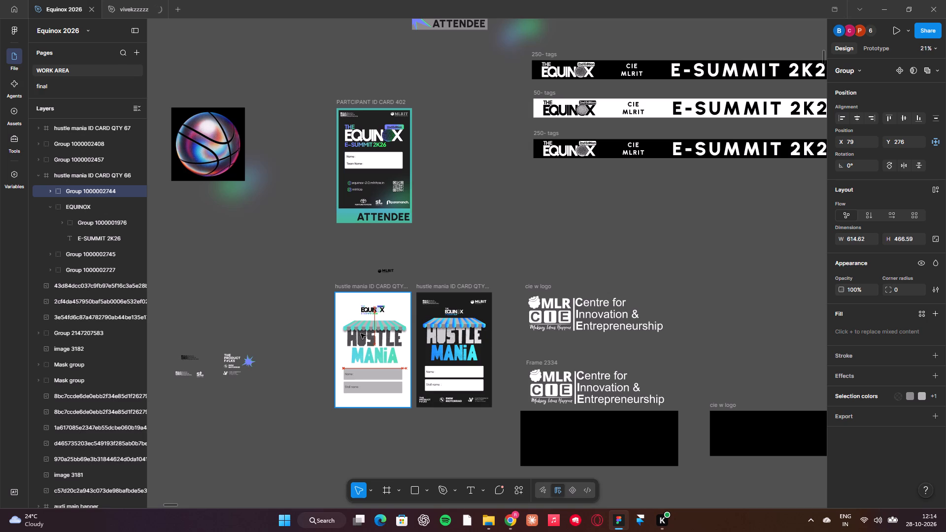
drag(361, 333, 359, 333)
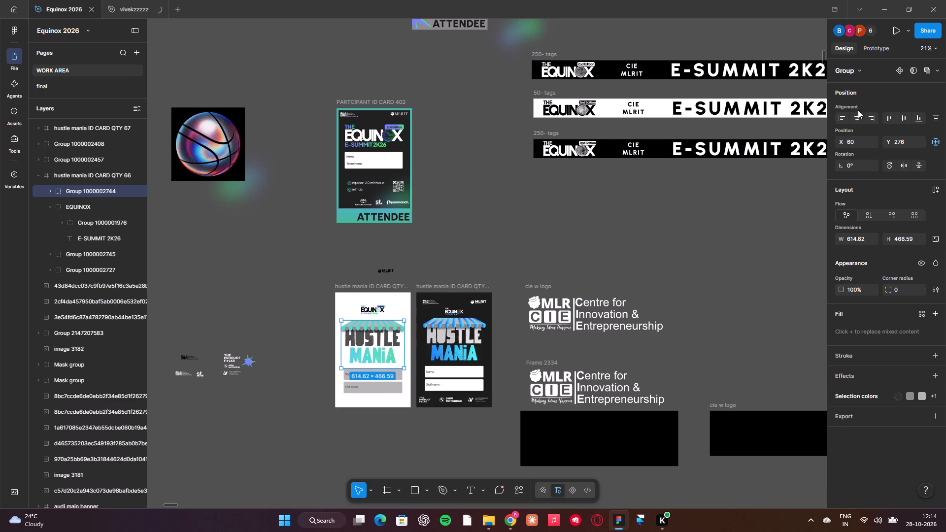
click(857, 116)
click(488, 211)
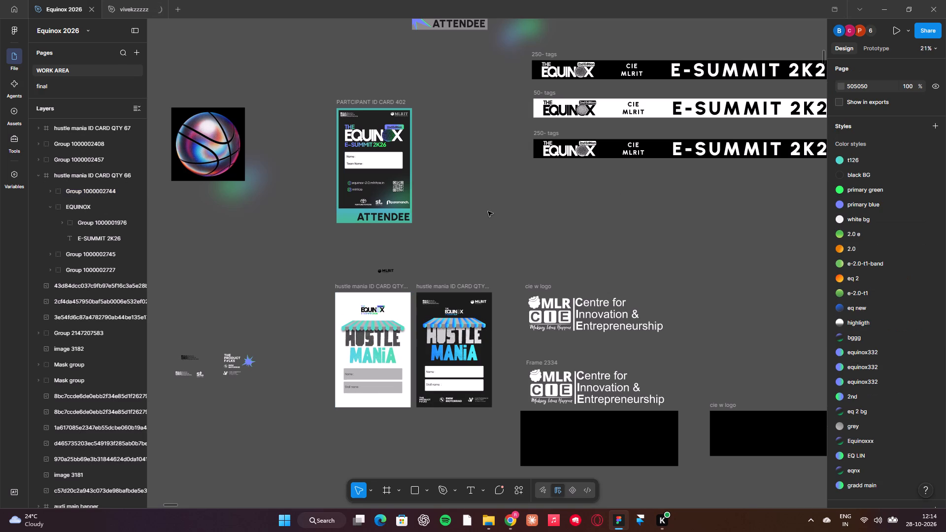
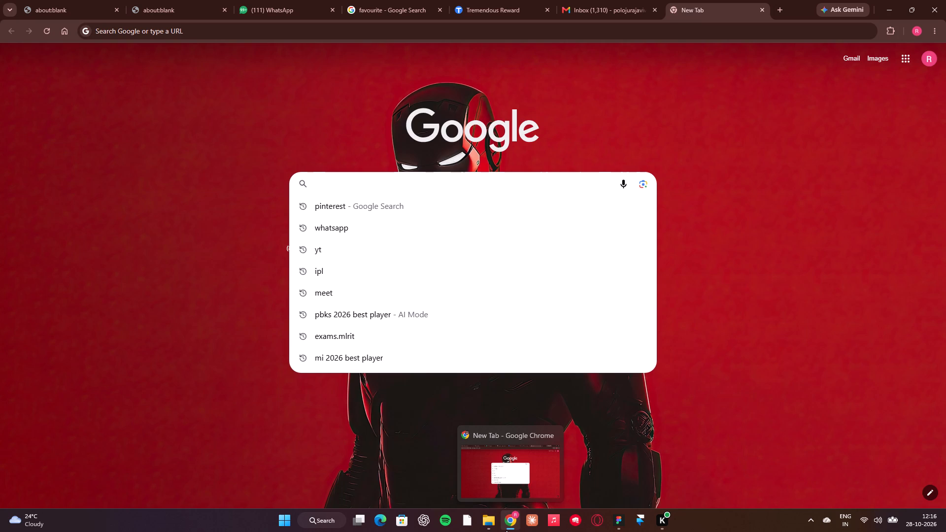
Switch to Figma and move the PARTCIPANT ID CARD 402 frame up beside the 250- and 50- tags banners, at about Y -111507.
click(617, 527)
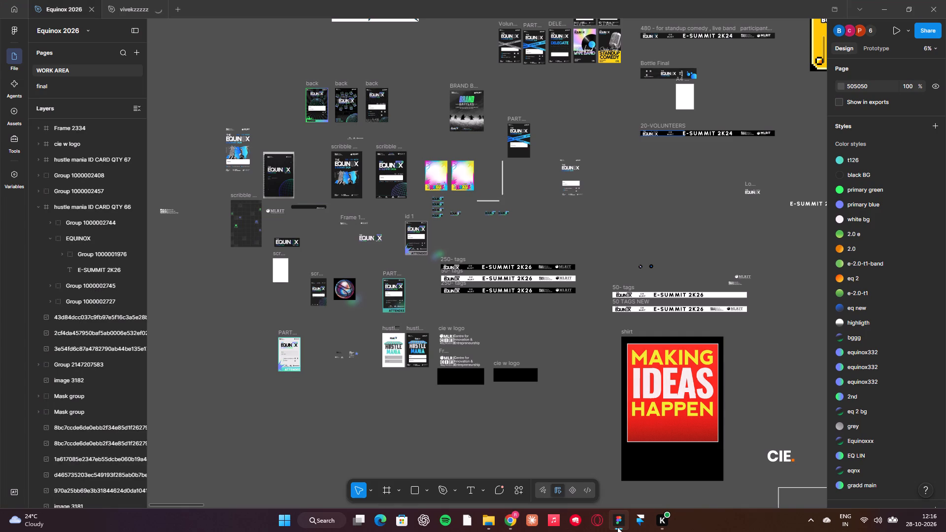
click(578, 436)
scroll(578, 436, right, 1)
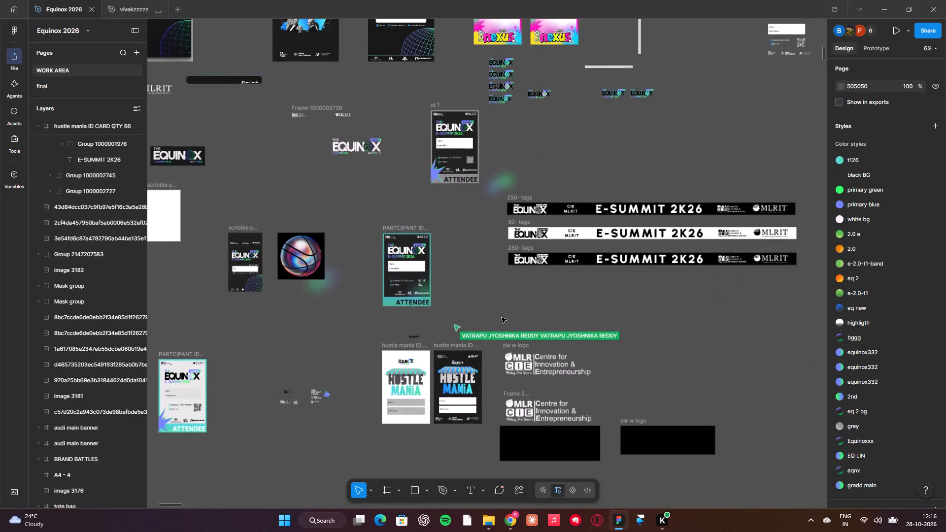
scroll(502, 318, right, 1)
scroll(462, 300, up, 1)
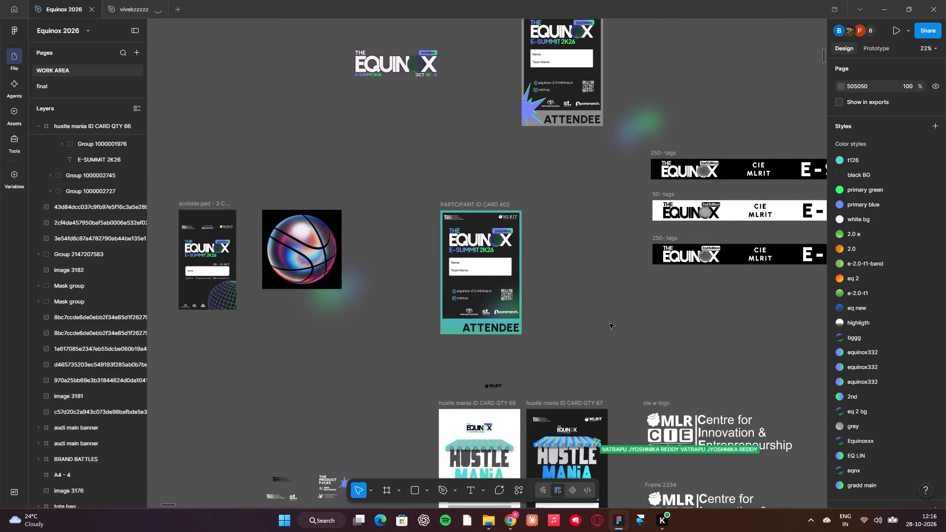
click(576, 341)
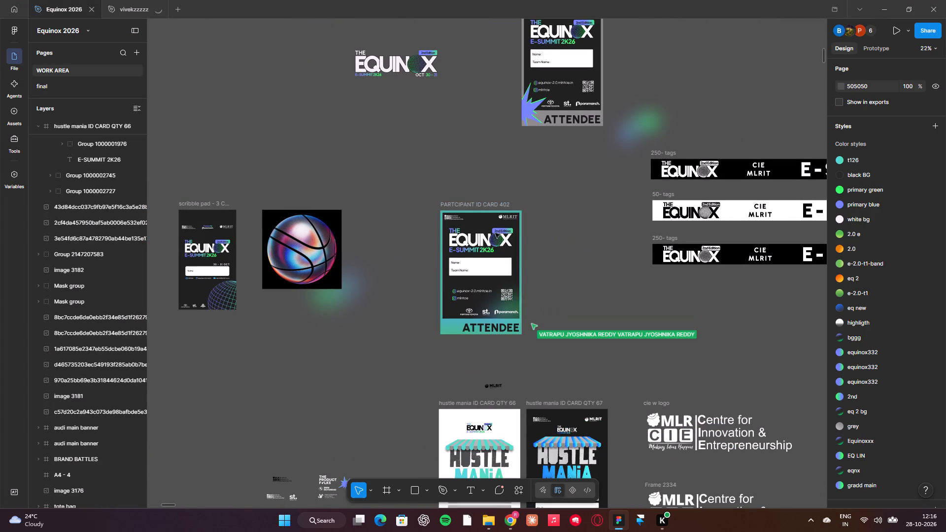
drag(489, 201, 481, 181)
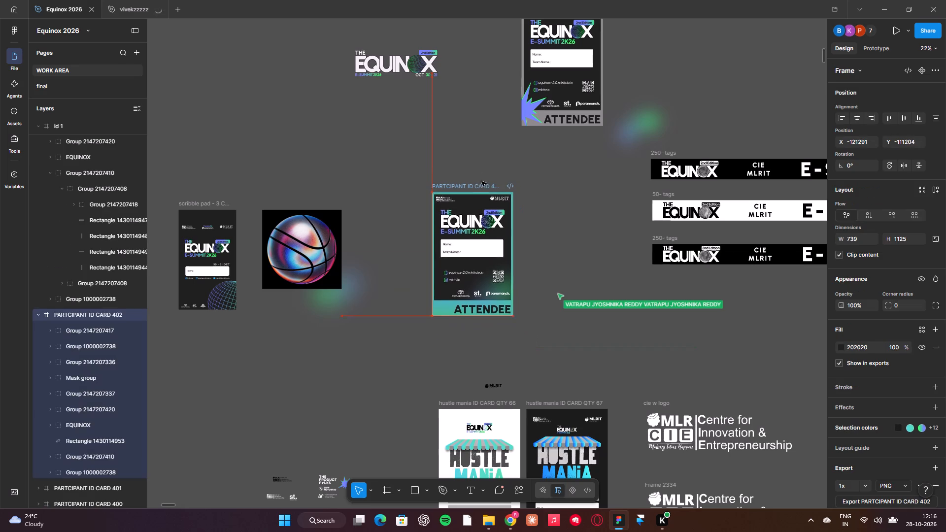
drag(481, 181, 479, 149)
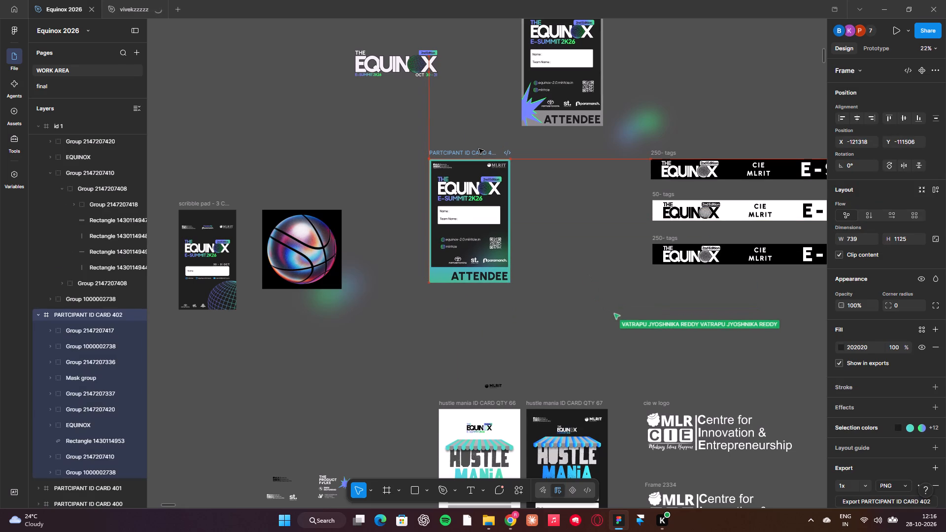
drag(479, 149, 505, 145)
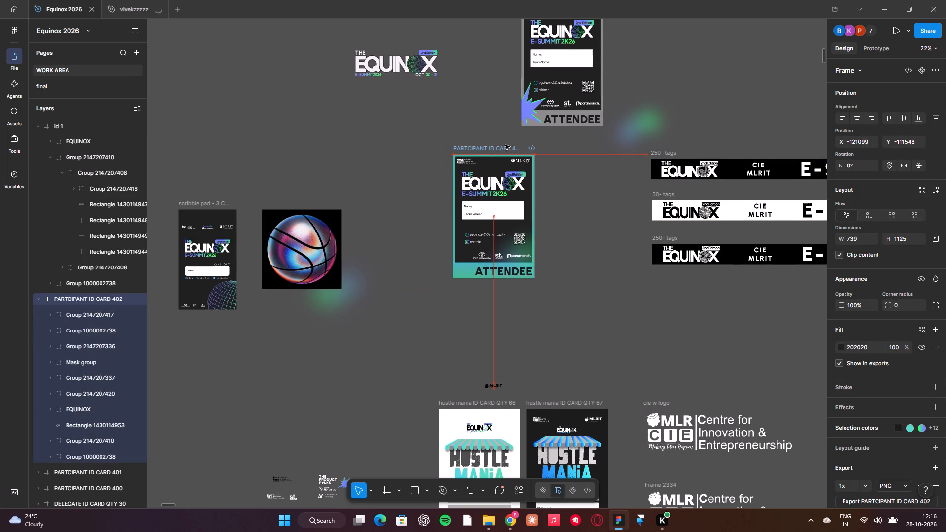
drag(505, 145, 518, 148)
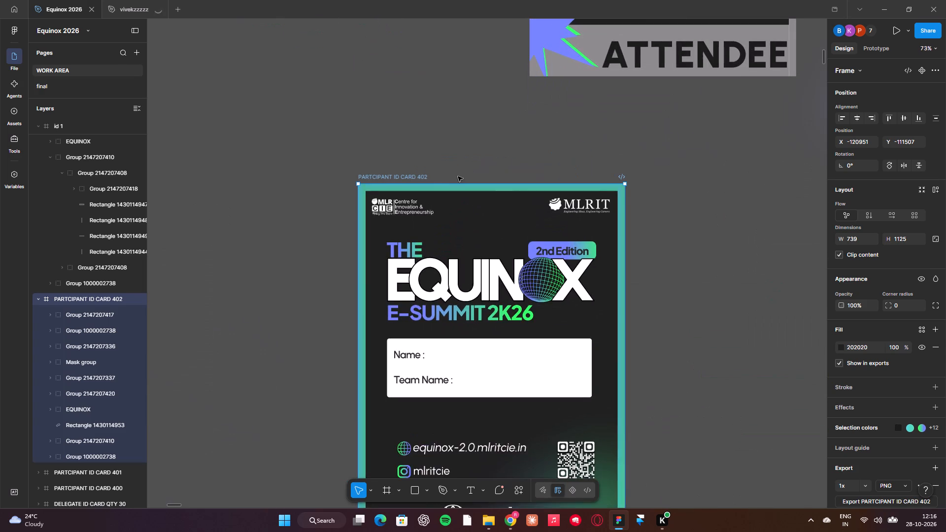
drag(444, 171, 518, 174)
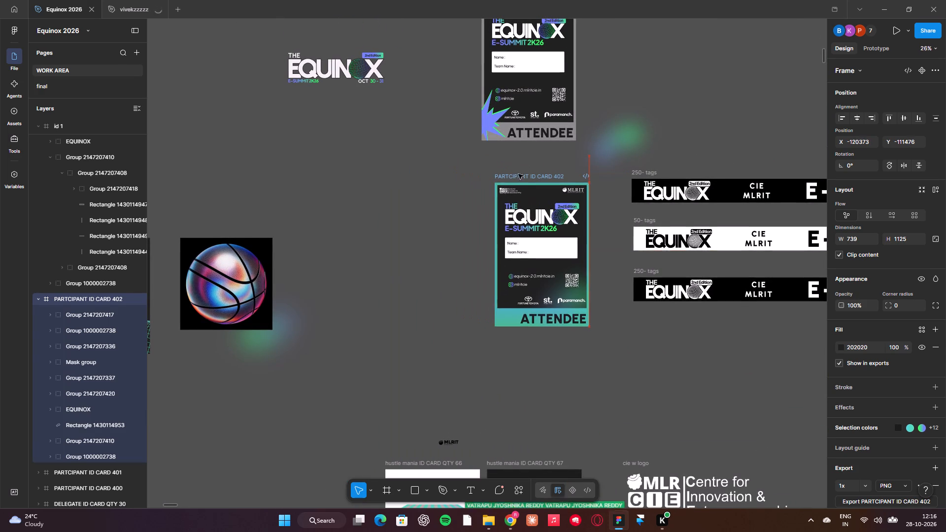
drag(518, 174, 522, 170)
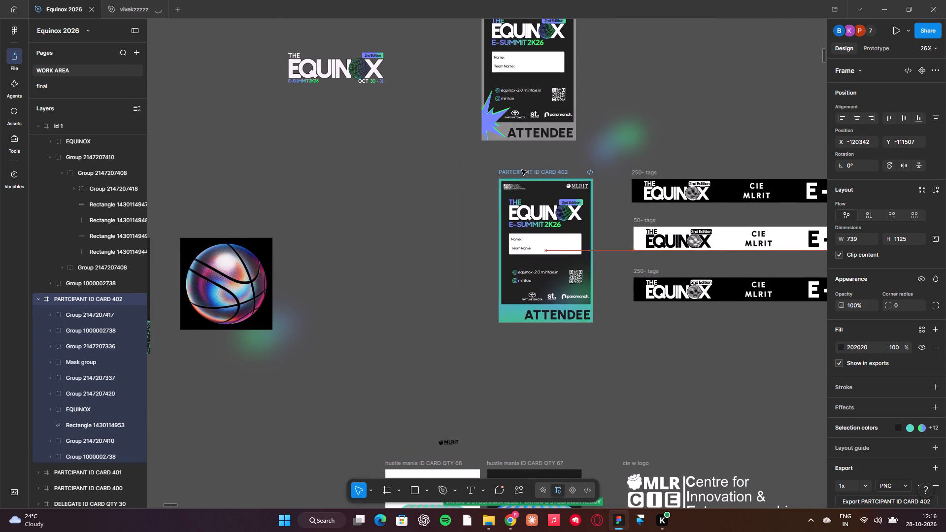
drag(522, 170, 522, 173)
click(462, 179)
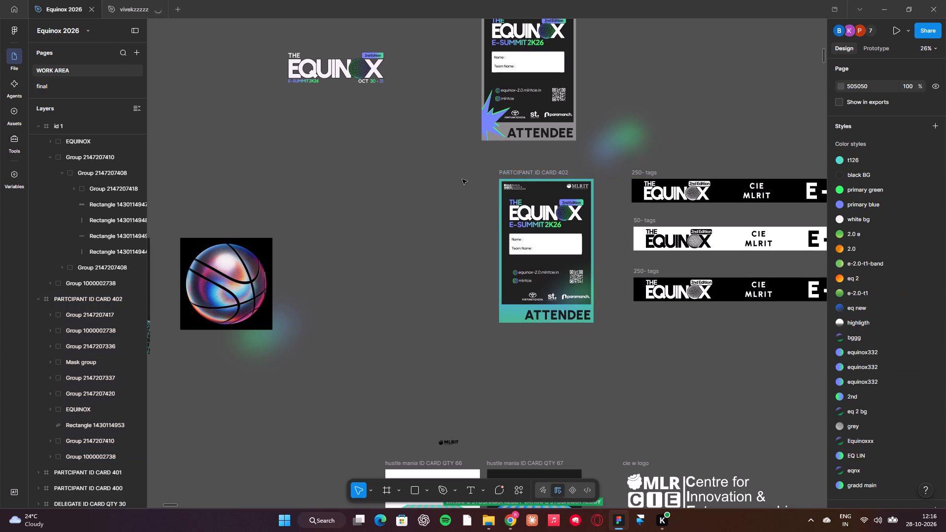
Align the PARTCIPANT ID CARD 402 frame directly beneath the id 1 card, at X -120476, Y -111507.
drag(510, 171, 502, 171)
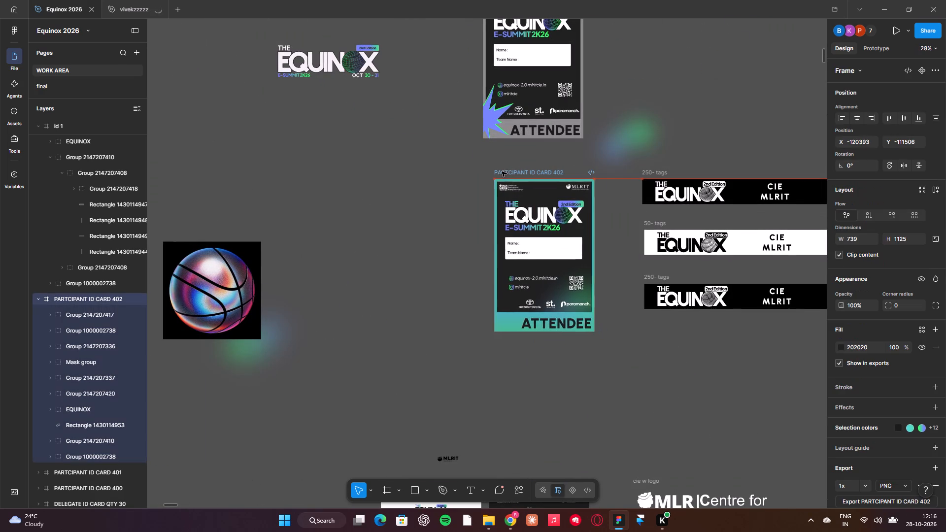
drag(502, 171, 493, 172)
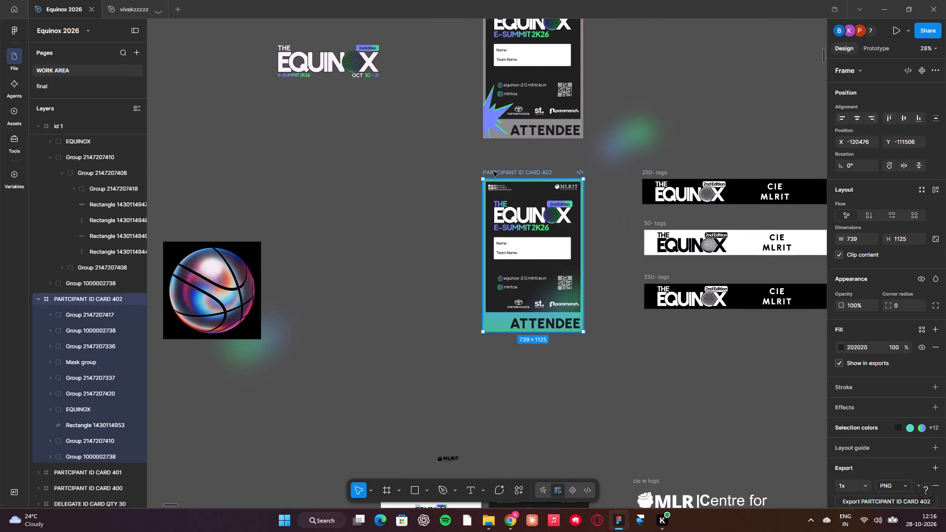
click(461, 176)
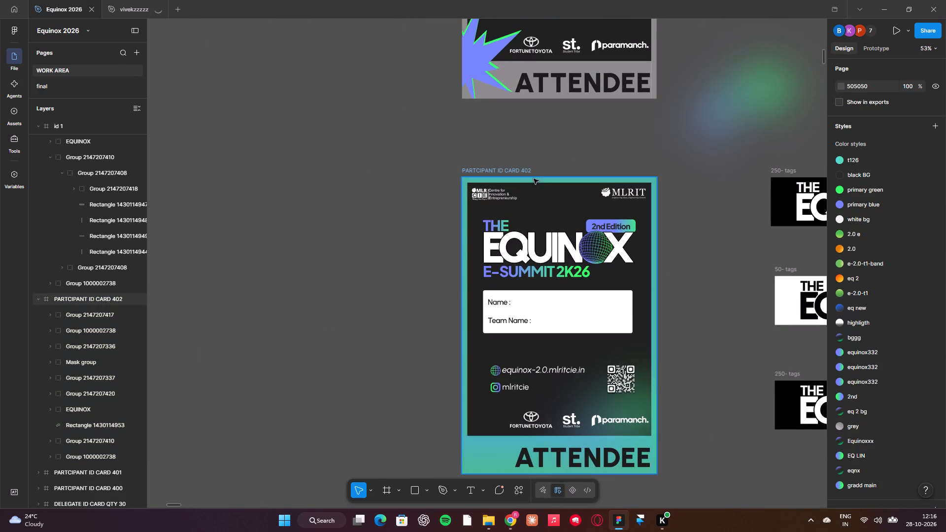
click(516, 170)
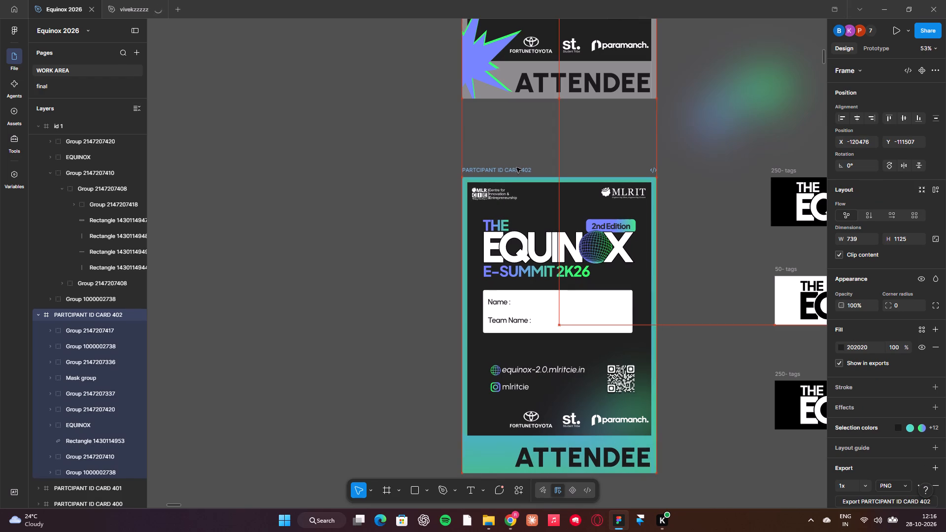
click(427, 185)
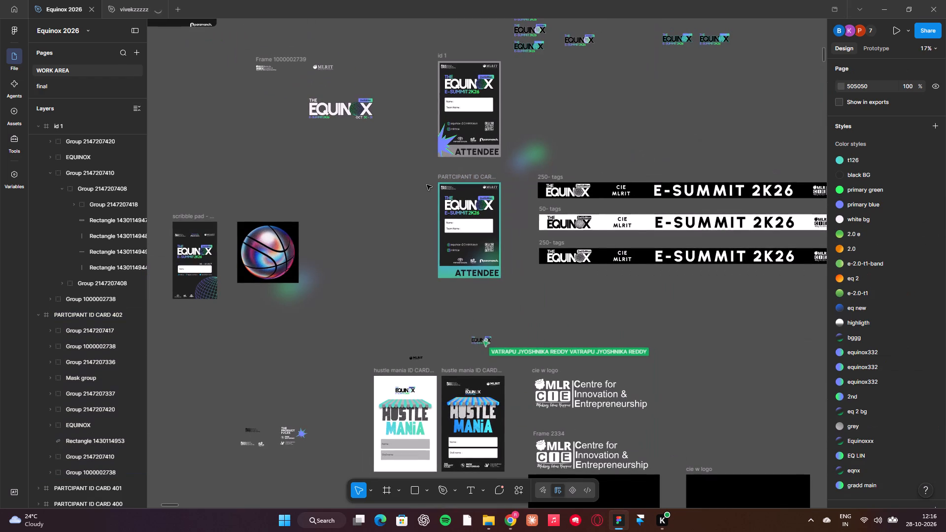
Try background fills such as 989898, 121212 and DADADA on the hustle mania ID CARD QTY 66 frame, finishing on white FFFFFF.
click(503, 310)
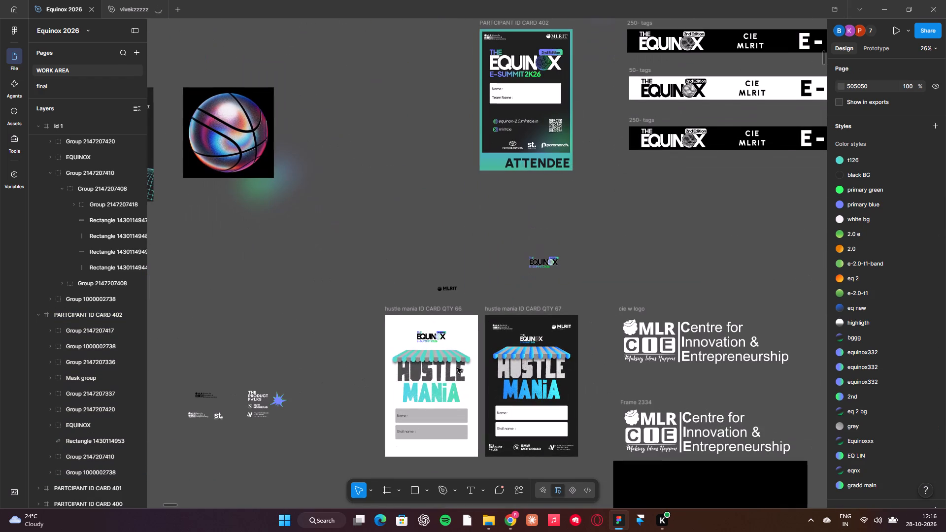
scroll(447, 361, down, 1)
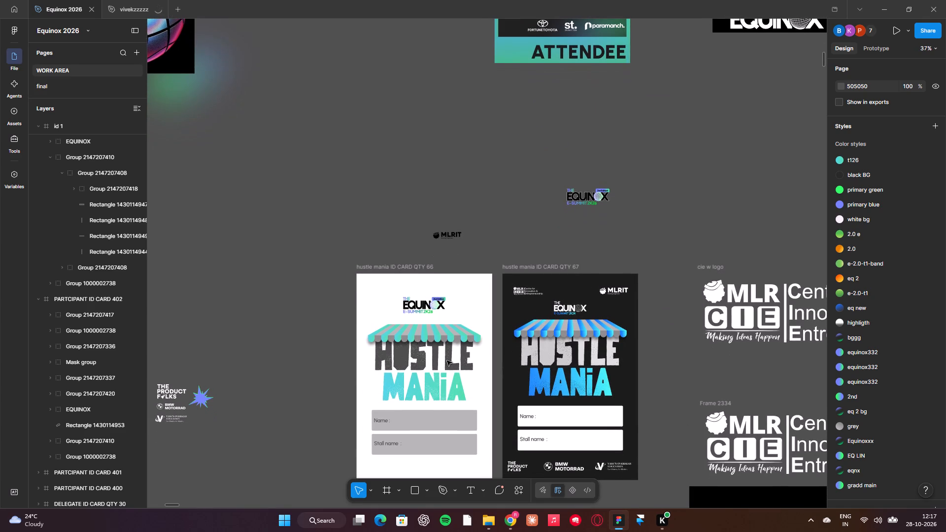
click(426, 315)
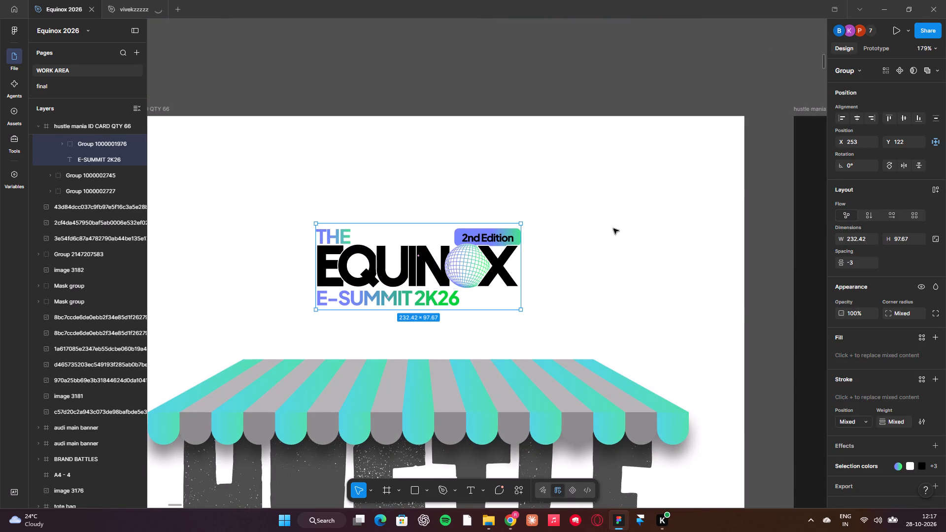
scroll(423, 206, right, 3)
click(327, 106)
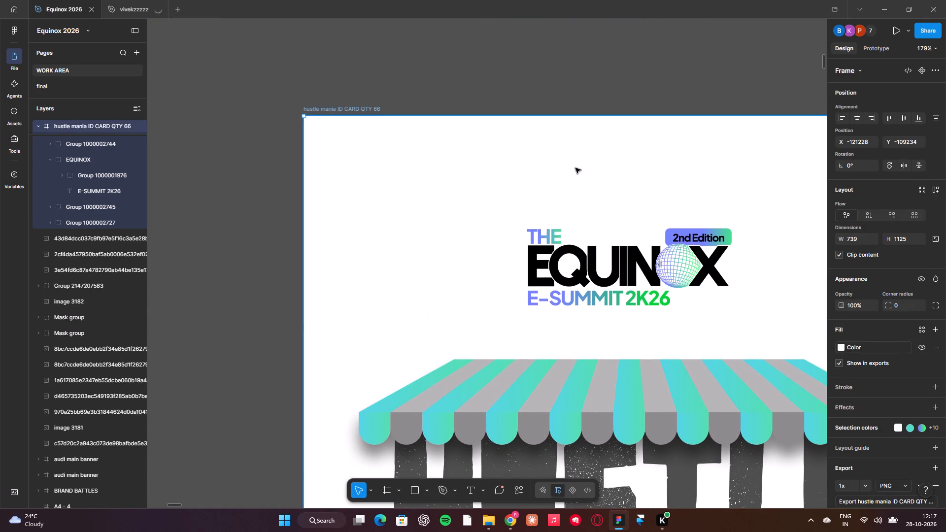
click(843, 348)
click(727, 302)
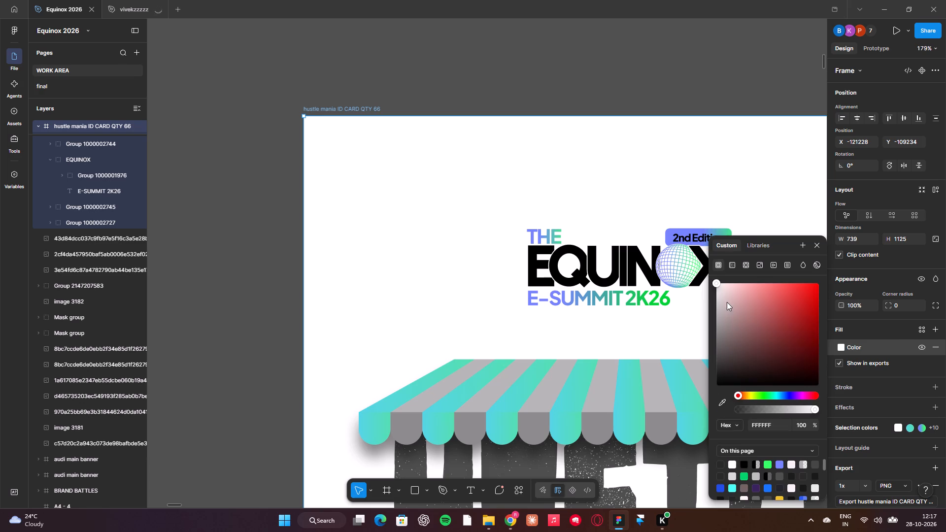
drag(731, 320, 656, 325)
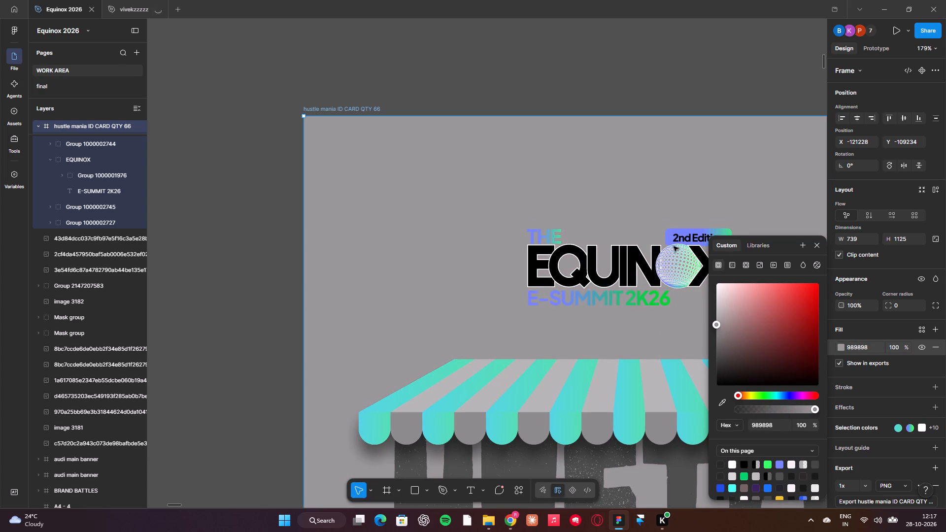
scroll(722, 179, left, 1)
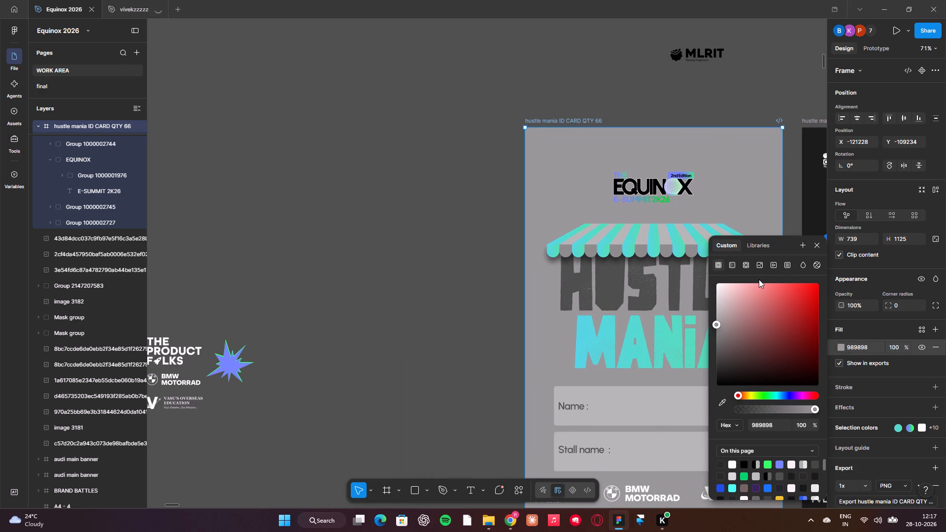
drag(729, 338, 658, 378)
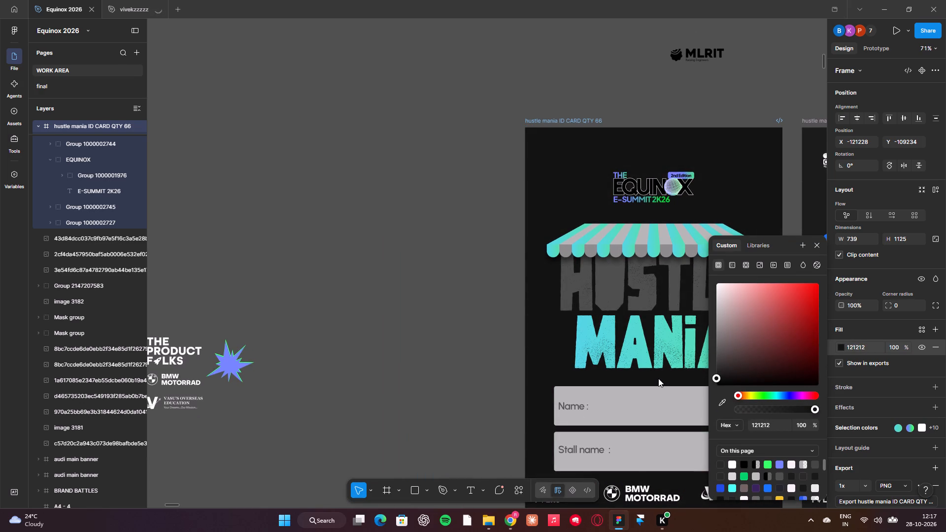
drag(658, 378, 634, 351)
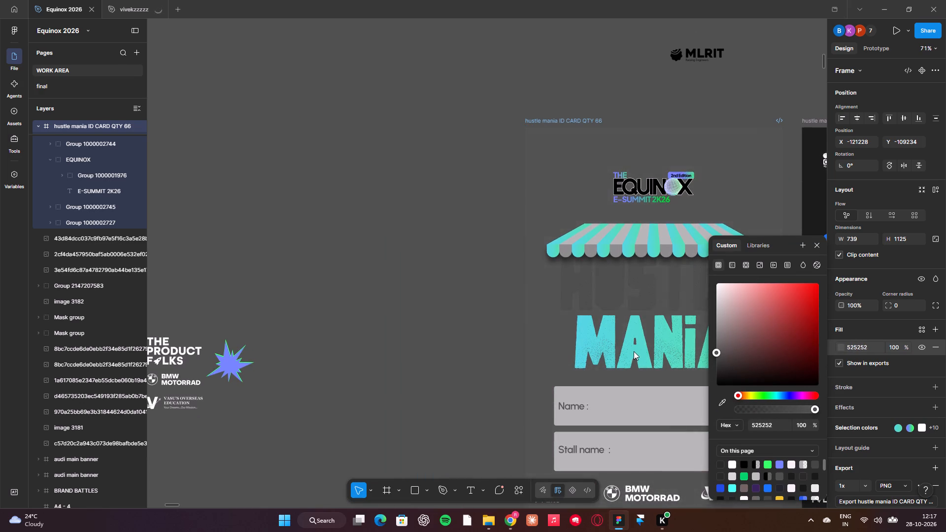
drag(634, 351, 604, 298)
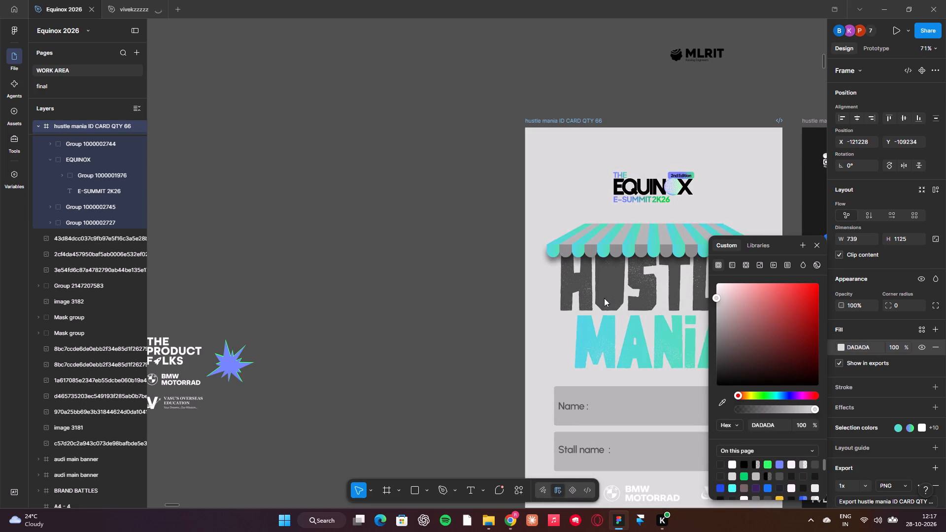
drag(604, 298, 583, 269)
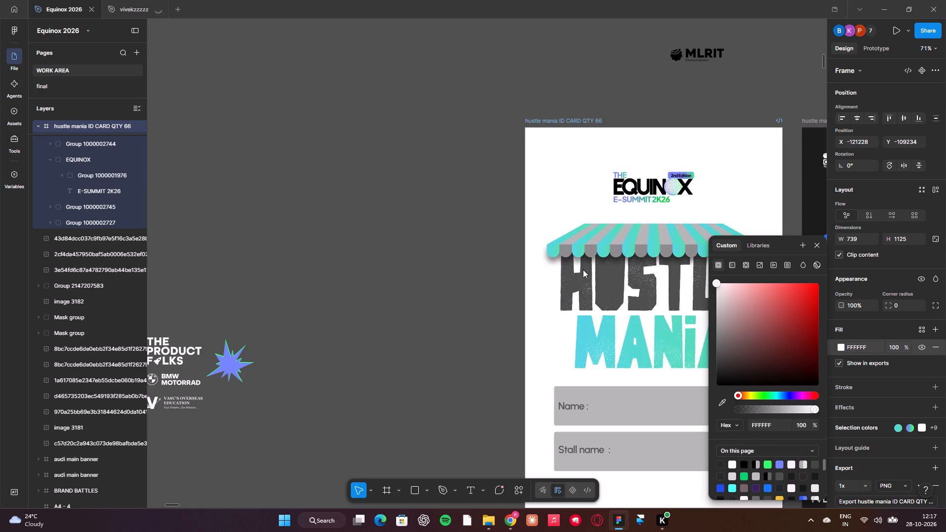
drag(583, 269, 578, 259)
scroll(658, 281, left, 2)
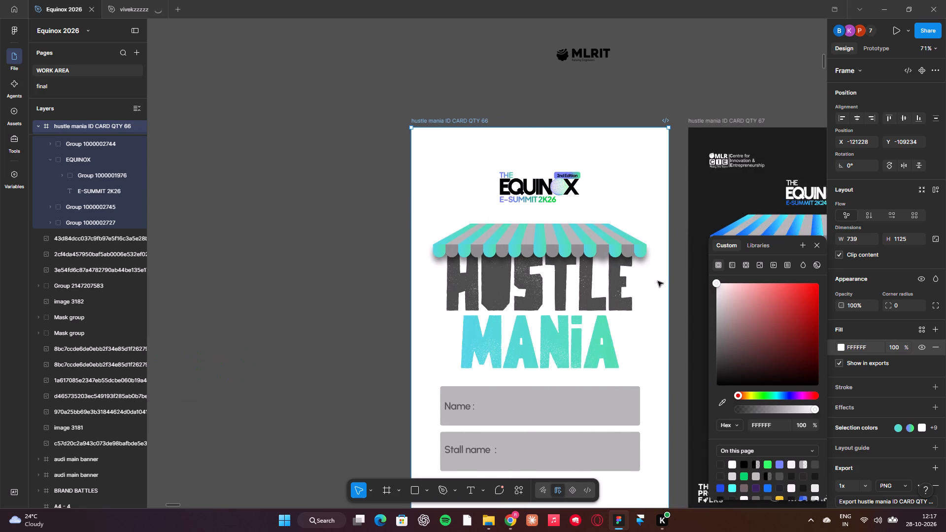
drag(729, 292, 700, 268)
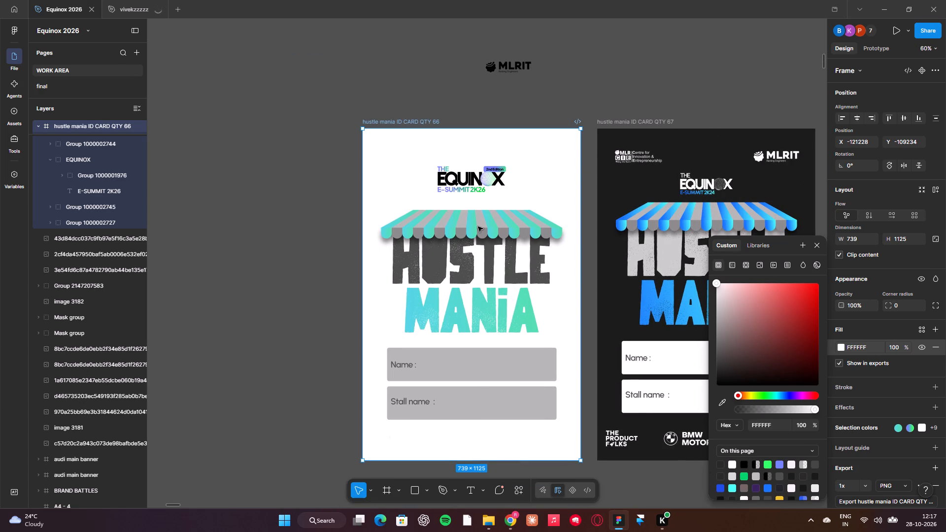
Darken the green stop at 88% in the linear gradient of the white card's THE logo text to 00E83B.
click(482, 278)
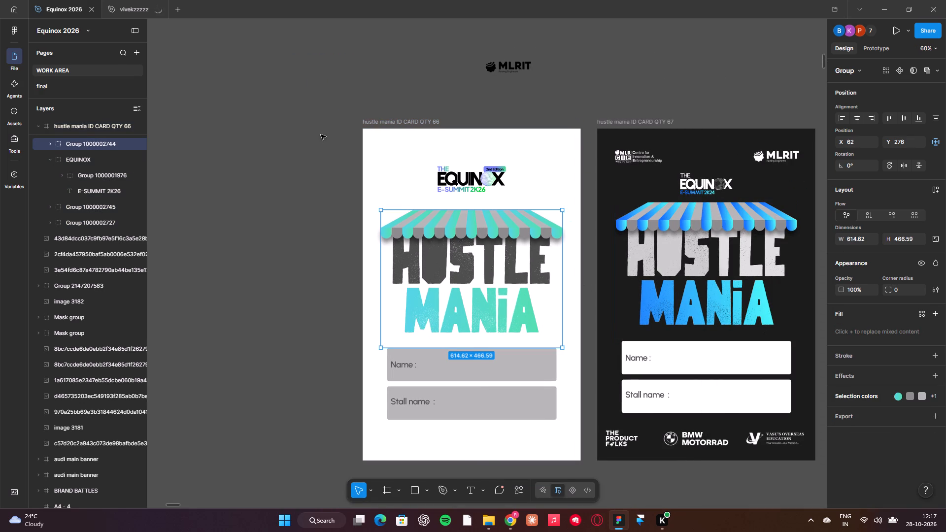
click(463, 171)
click(446, 175)
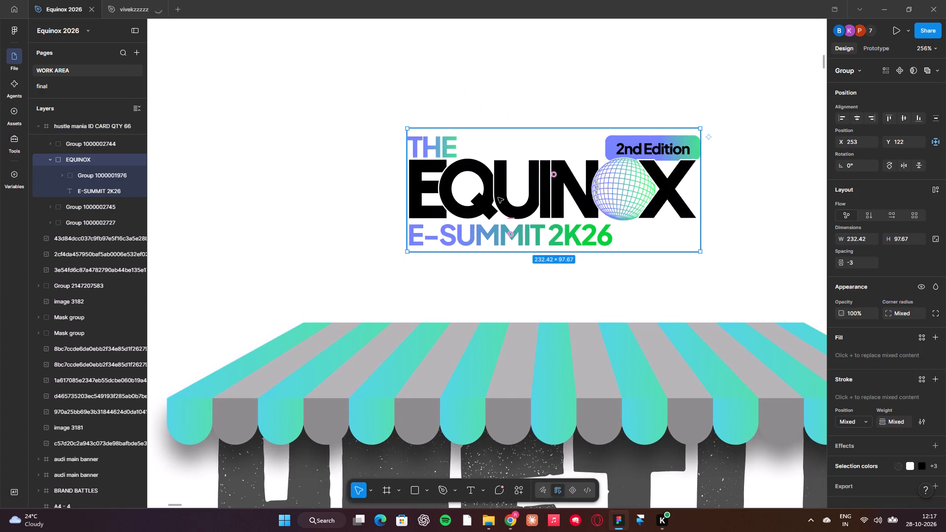
double_click(446, 156)
double_click(448, 157)
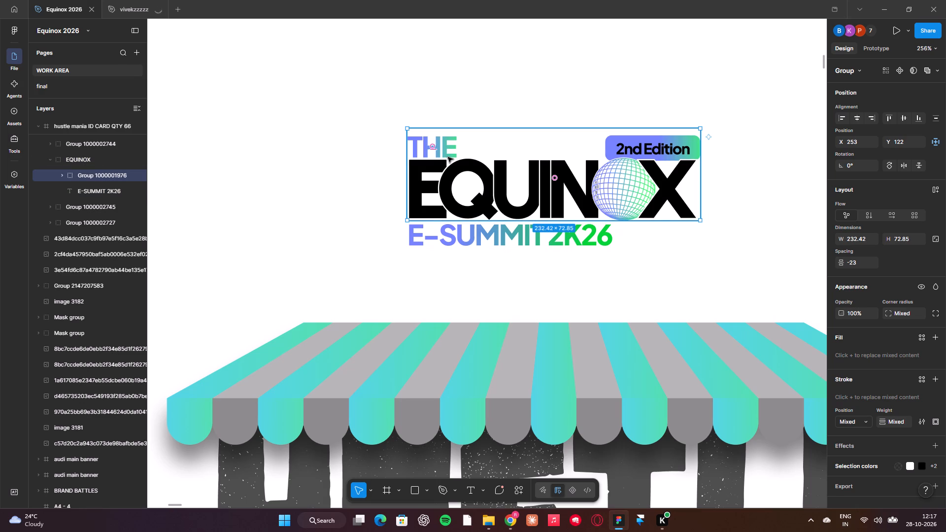
click(841, 438)
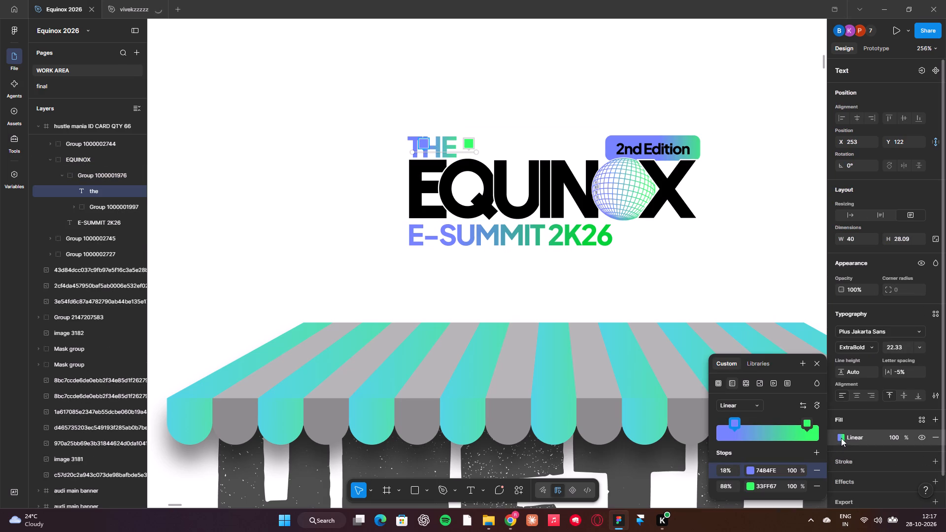
click(807, 424)
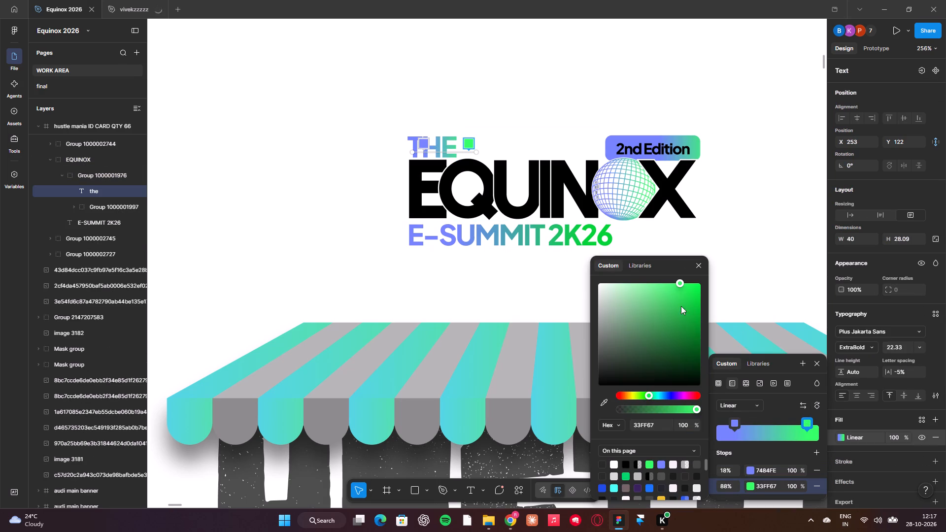
drag(689, 305, 725, 293)
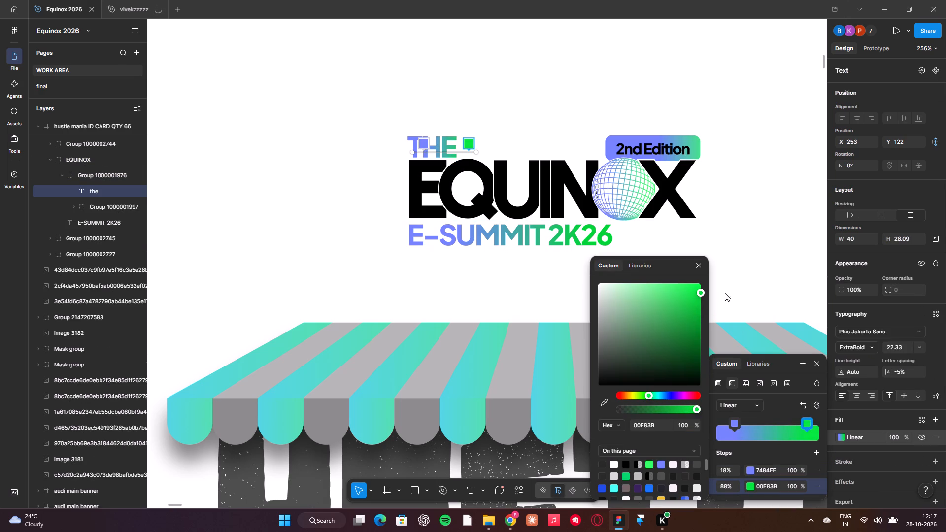
Darken the 88% green gradient stop of the white card's THE logo text further to 00D937.
drag(725, 293, 723, 299)
click(582, 310)
click(382, 313)
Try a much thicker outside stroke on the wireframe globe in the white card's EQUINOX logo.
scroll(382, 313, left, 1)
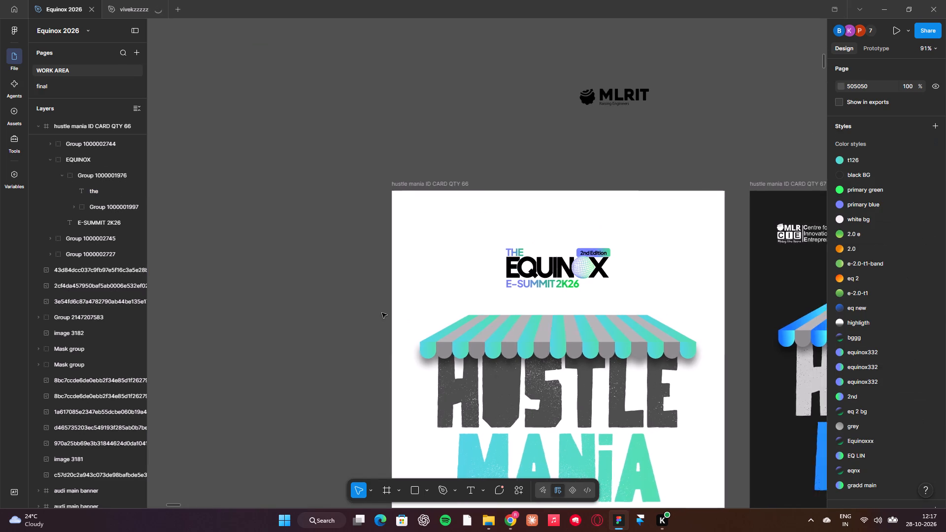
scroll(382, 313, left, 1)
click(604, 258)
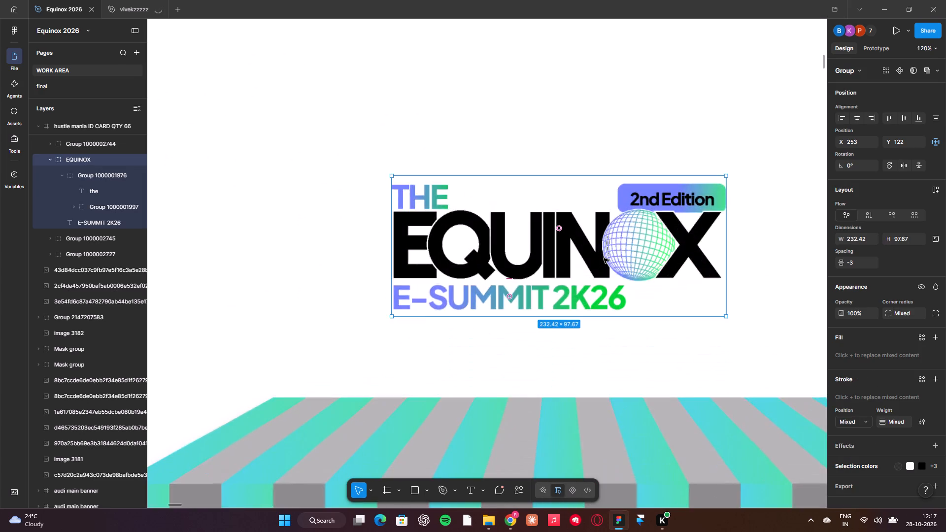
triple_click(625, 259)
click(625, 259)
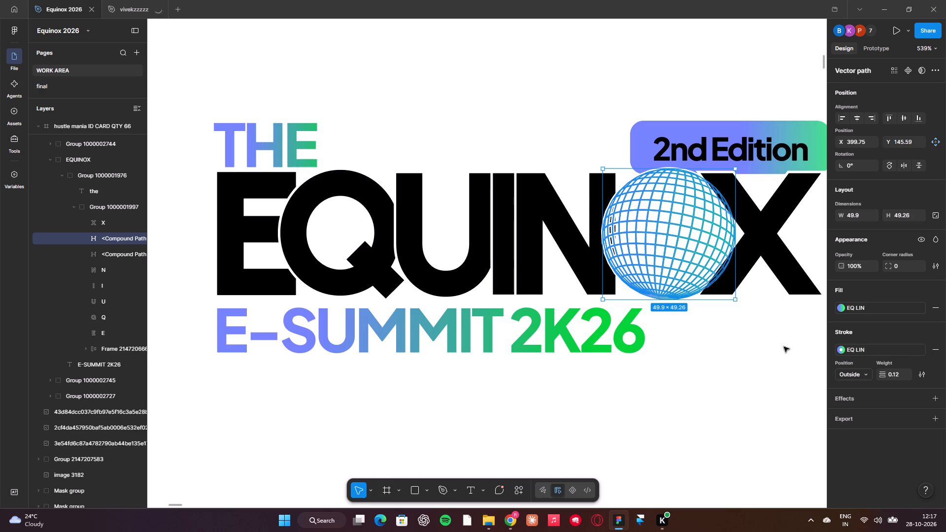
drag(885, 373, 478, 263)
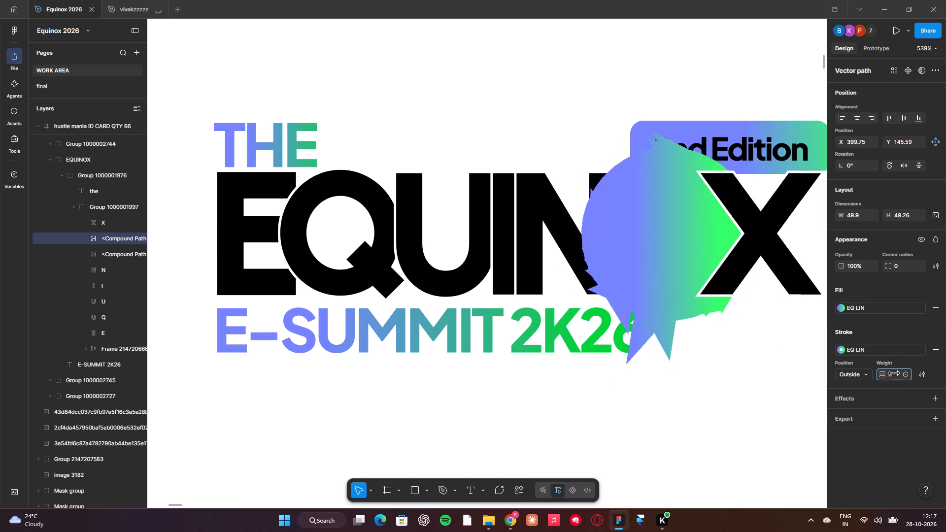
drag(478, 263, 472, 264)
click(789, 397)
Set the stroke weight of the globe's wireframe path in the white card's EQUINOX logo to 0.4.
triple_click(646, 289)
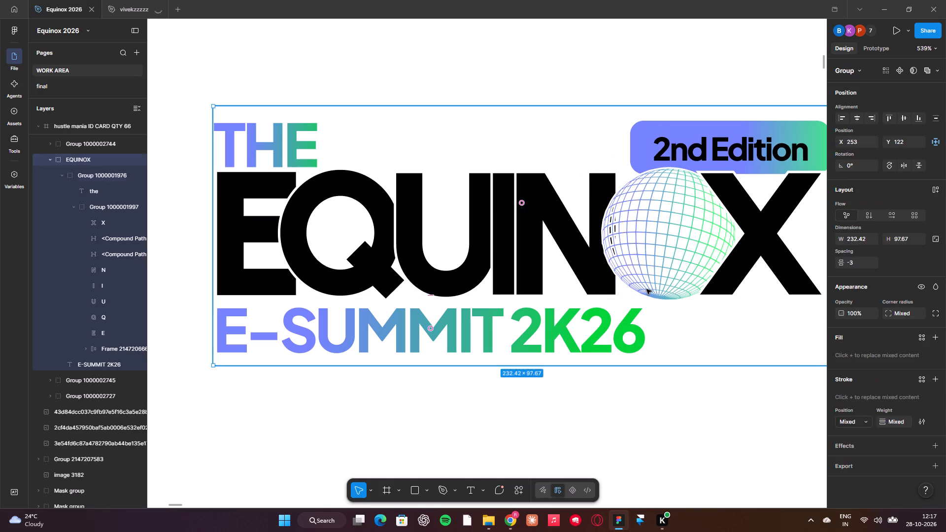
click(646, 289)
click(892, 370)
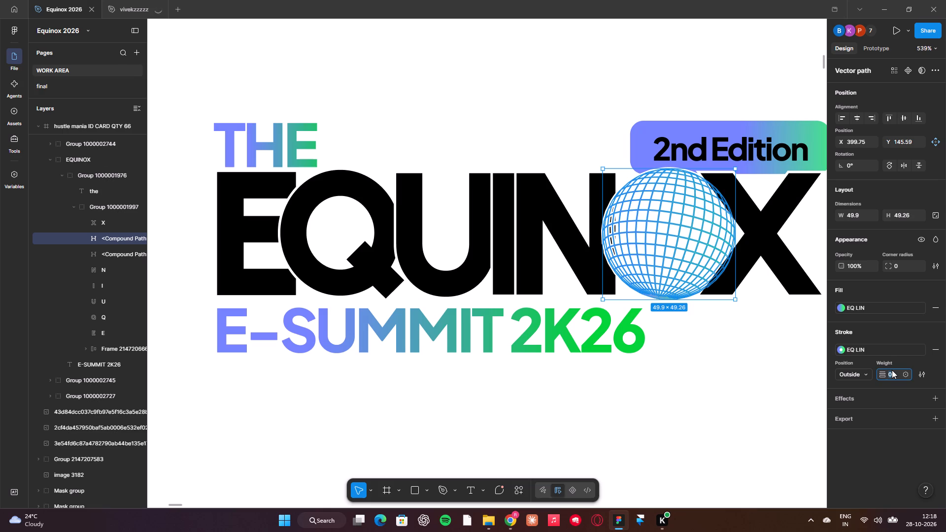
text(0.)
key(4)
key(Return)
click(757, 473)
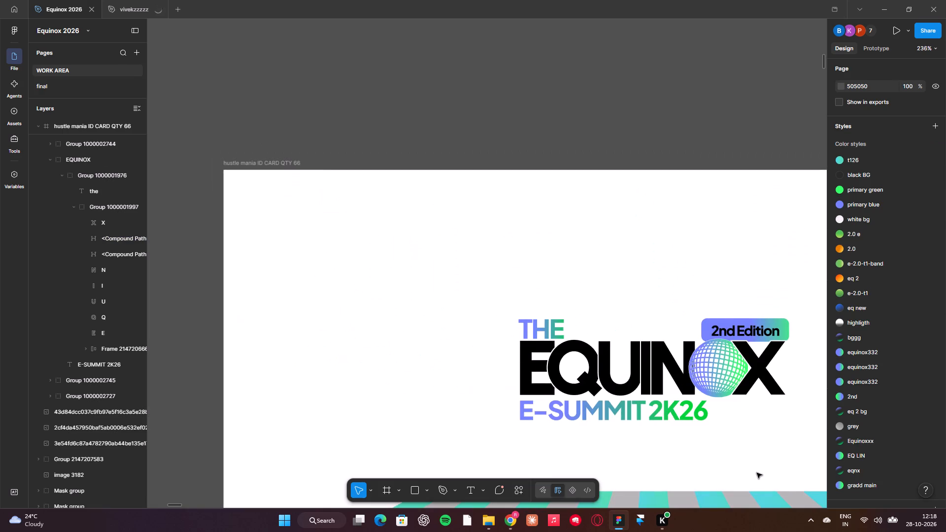
Set the stroke weight of the globe's wireframe path in the white card's EQUINOX logo to 0.3.
scroll(757, 473, left, 1)
double_click(681, 405)
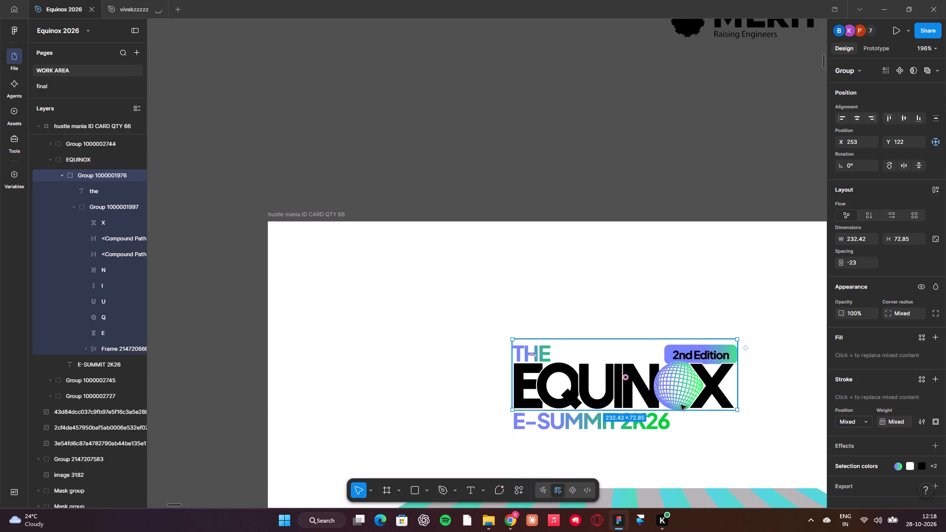
click(681, 405)
double_click(670, 395)
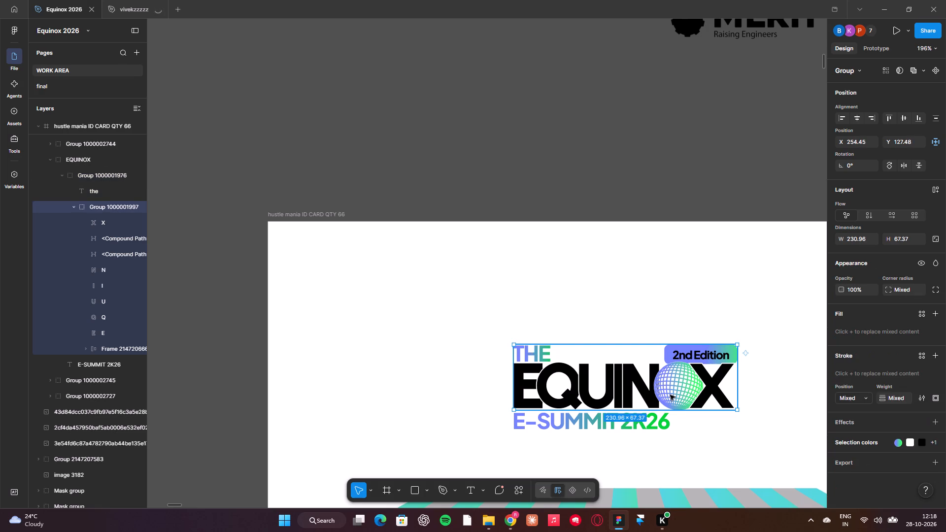
double_click(685, 401)
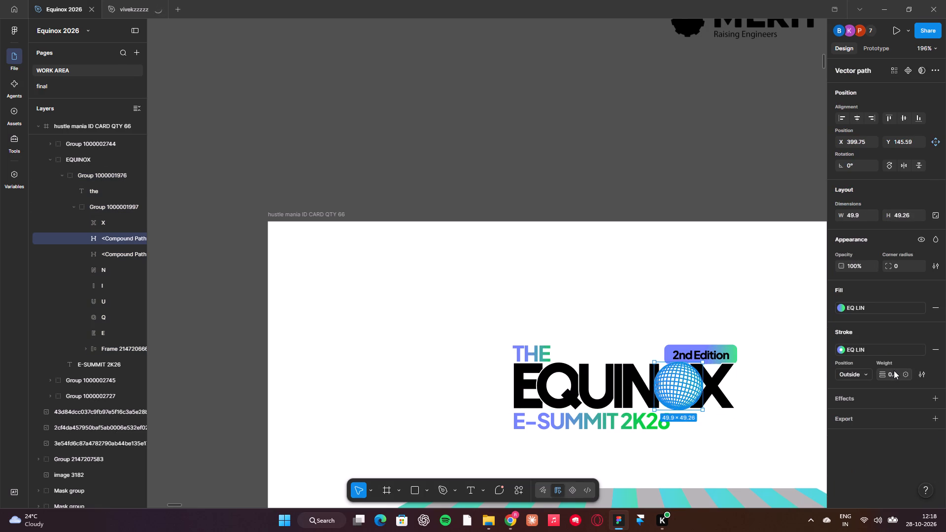
click(898, 372)
text(0.3)
key(Return)
click(818, 166)
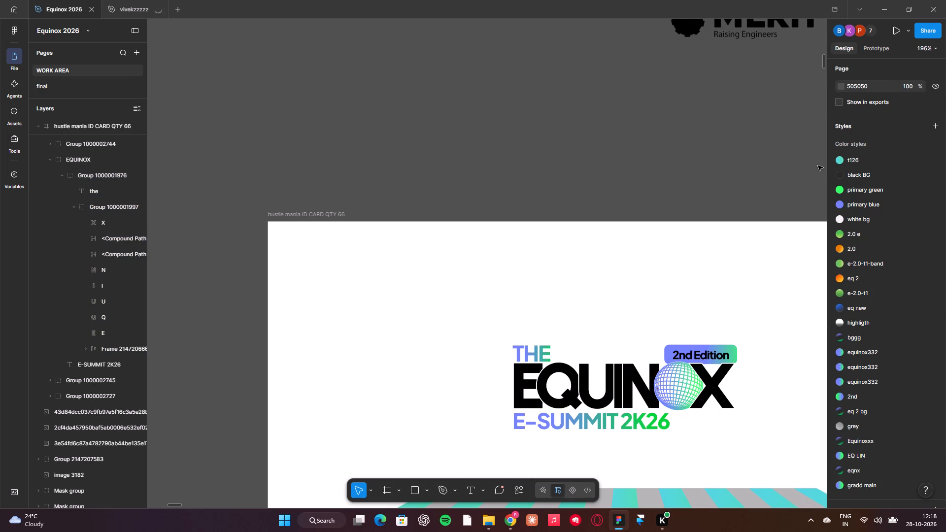
Review the white hustle mania ID CARD QTY 66 against the dark QTY 67 card and the surrounding work area designs.
scroll(818, 166, left, 1)
scroll(818, 166, down, 1)
scroll(818, 166, left, 1)
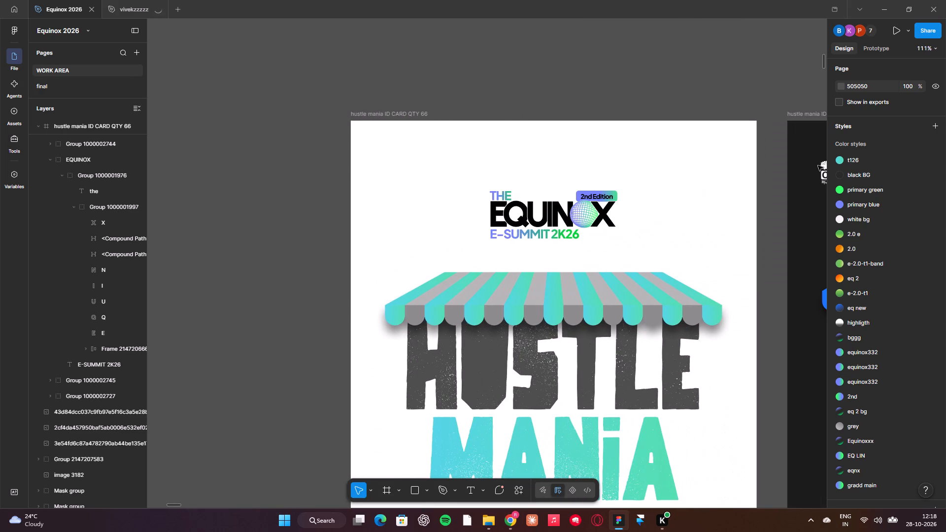
scroll(818, 166, down, 1)
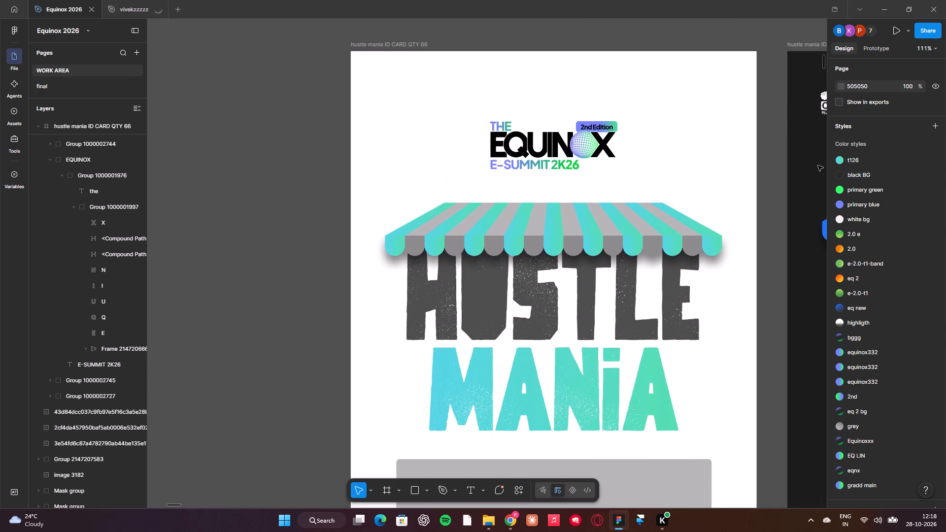
scroll(818, 166, down, 1)
scroll(818, 166, left, 2)
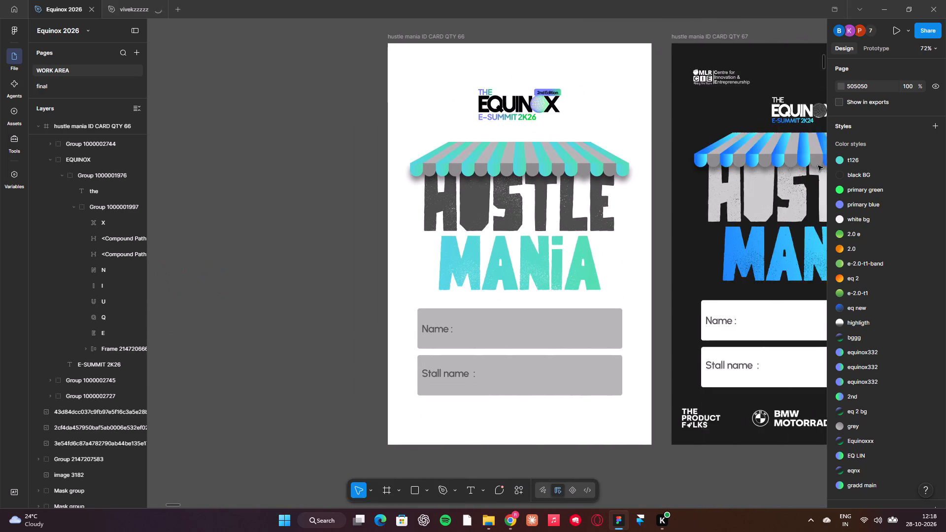
scroll(697, 211, left, 1)
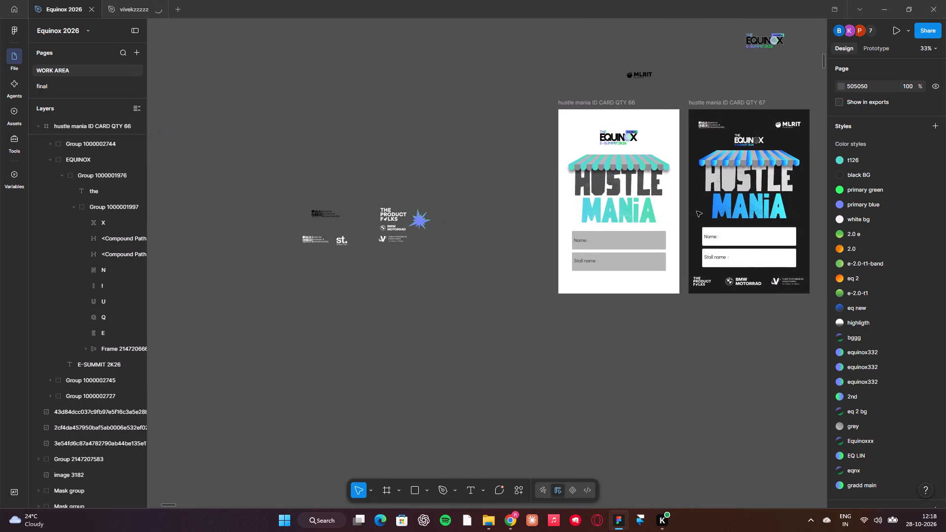
click(571, 210)
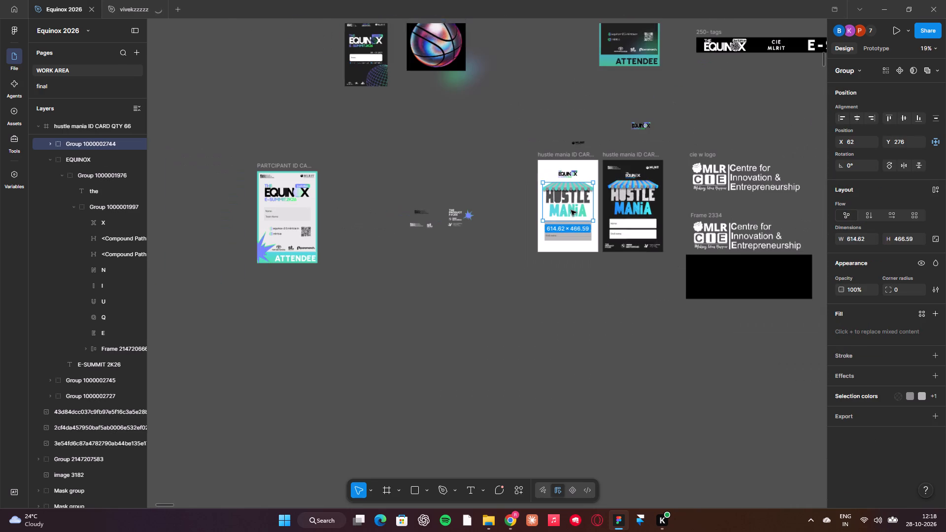
click(534, 195)
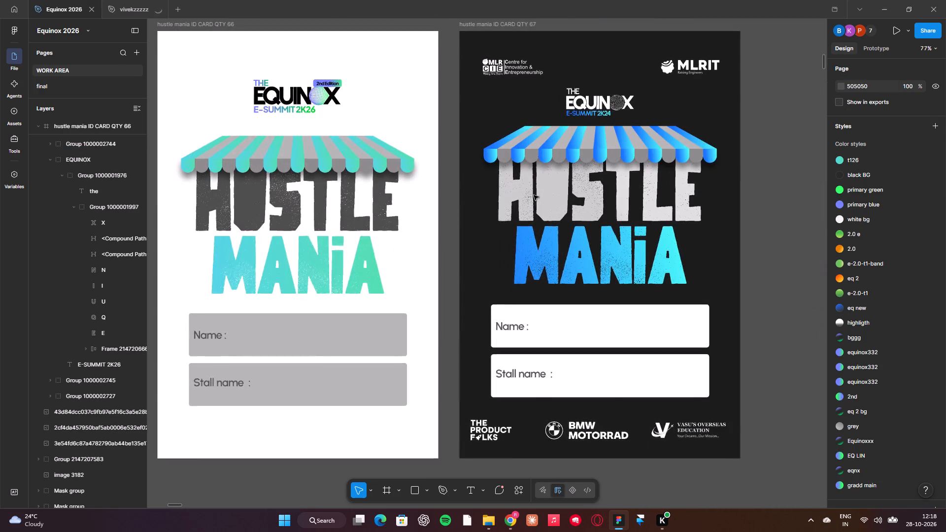
scroll(534, 195, right, 2)
click(490, 217)
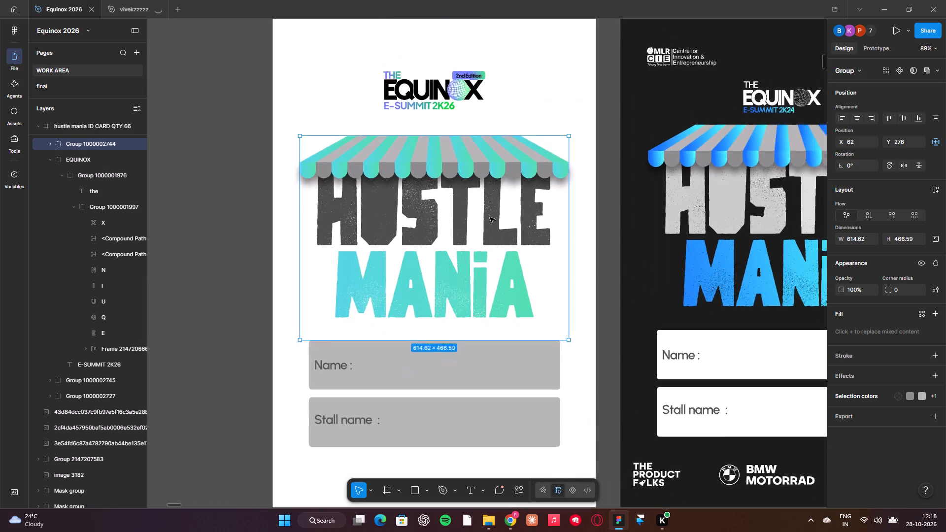
scroll(490, 217, right, 2)
click(307, 201)
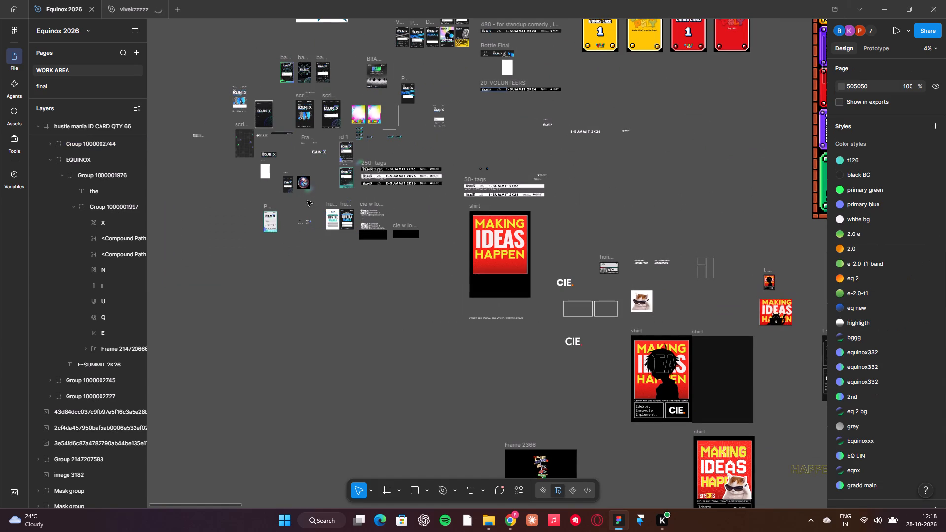
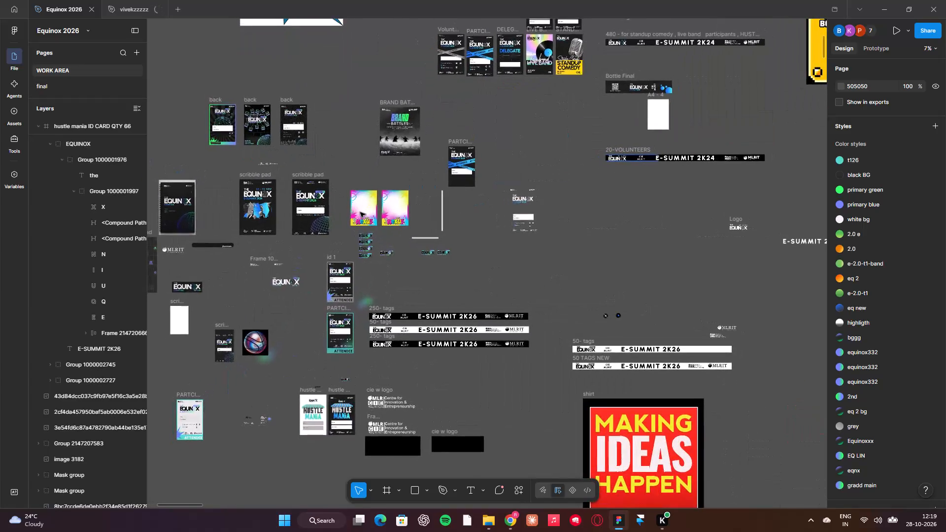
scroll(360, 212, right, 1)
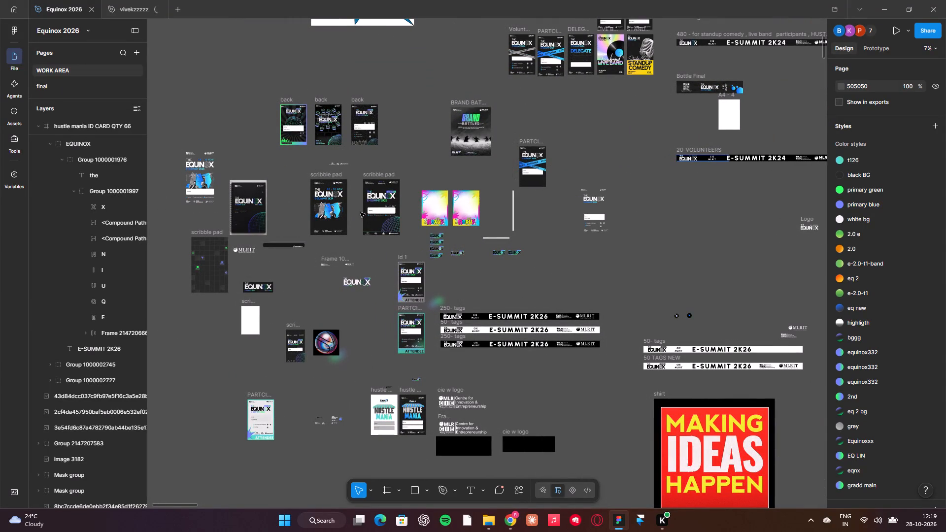
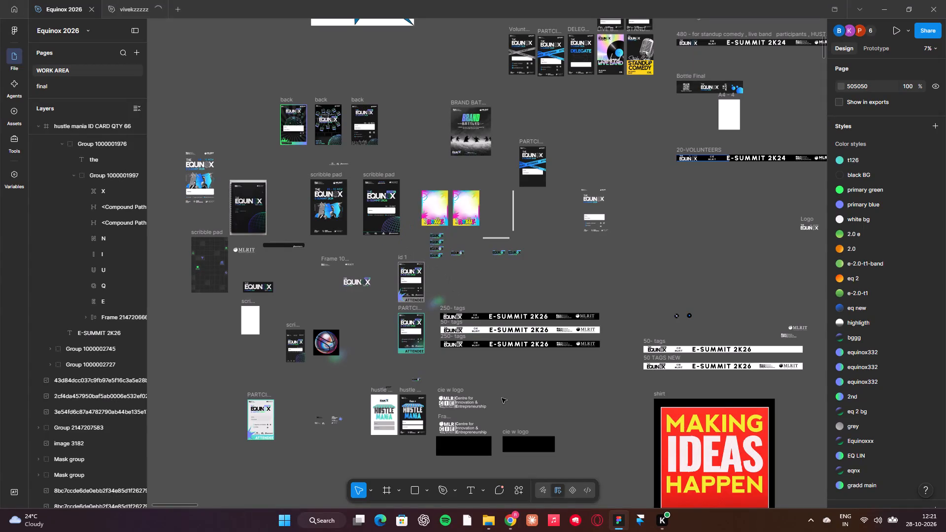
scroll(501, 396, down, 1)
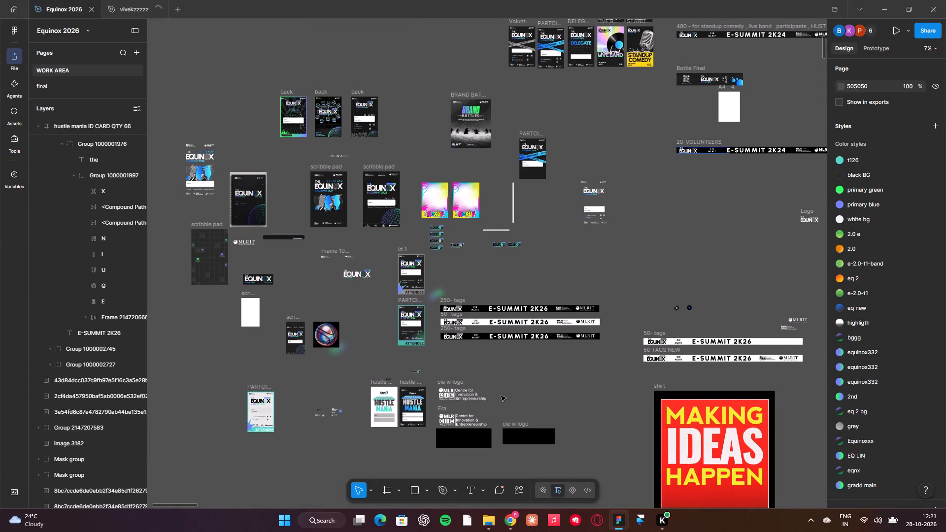
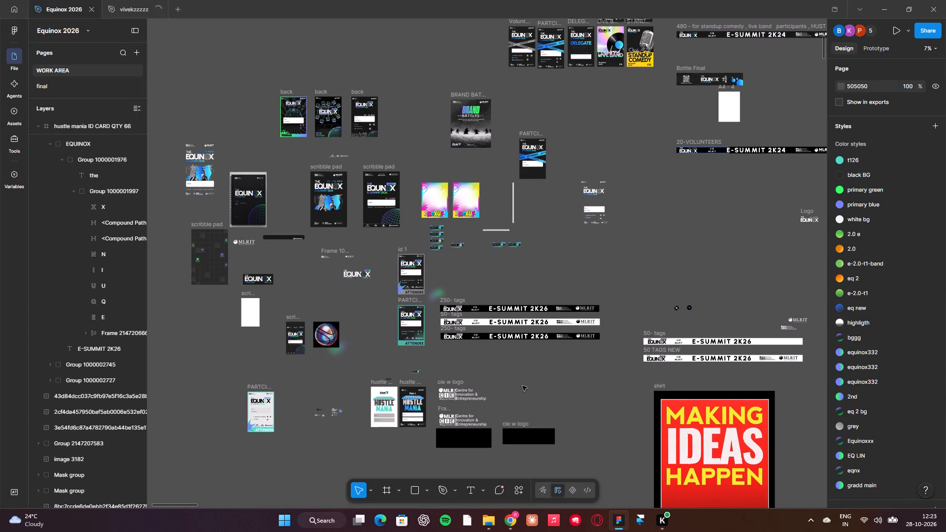
Duplicate the EQUINOX logo group from the 2K26 scribble pad and place the copy on the empty canvas above the id 1 card.
click(469, 354)
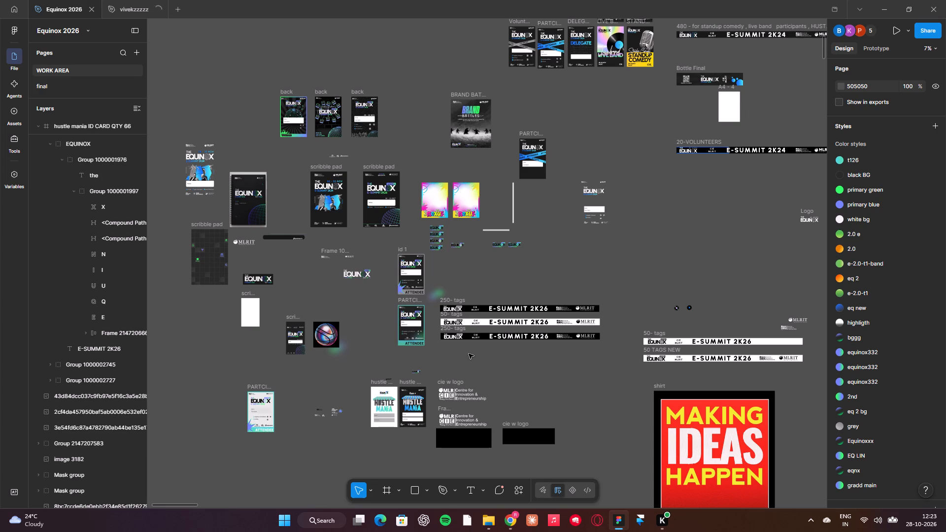
scroll(334, 295, up, 1)
scroll(334, 295, down, 1)
scroll(334, 295, up, 2)
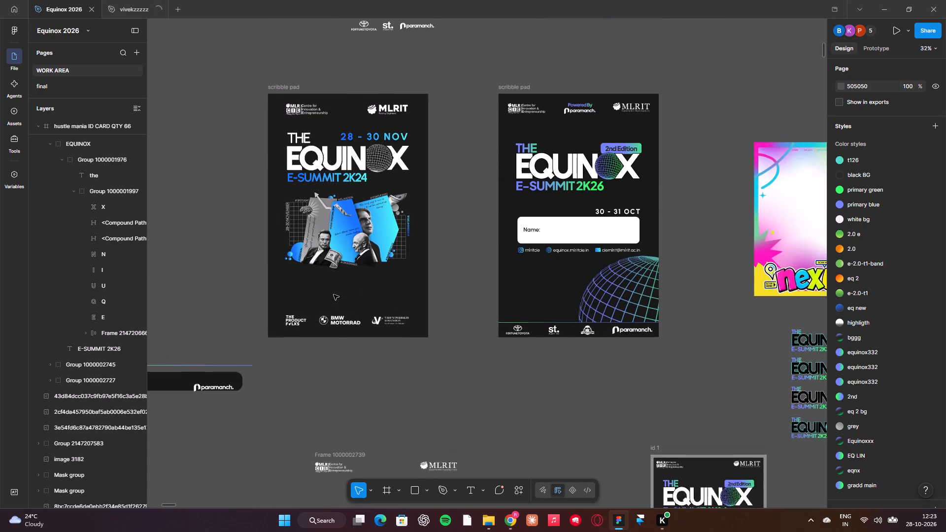
scroll(334, 295, up, 1)
scroll(334, 295, left, 2)
click(423, 141)
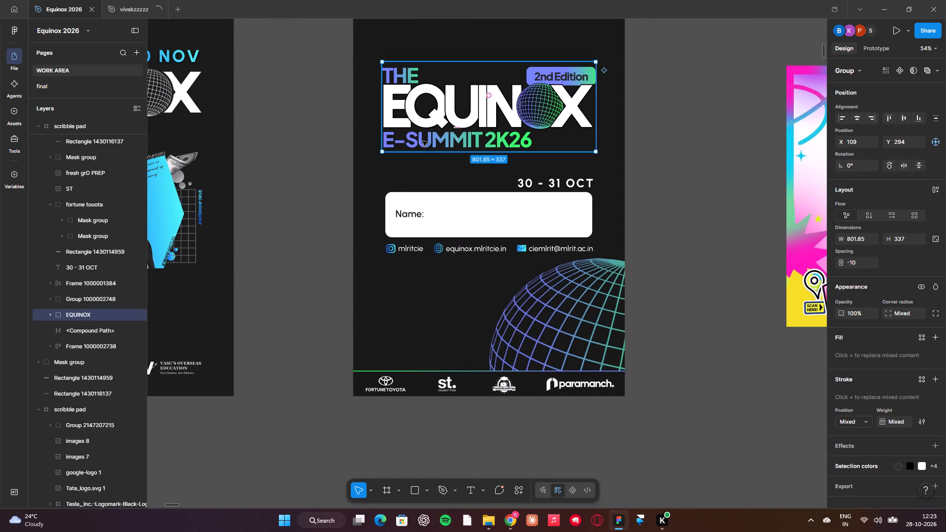
key(ctrl+d)
drag(423, 141, 648, 531)
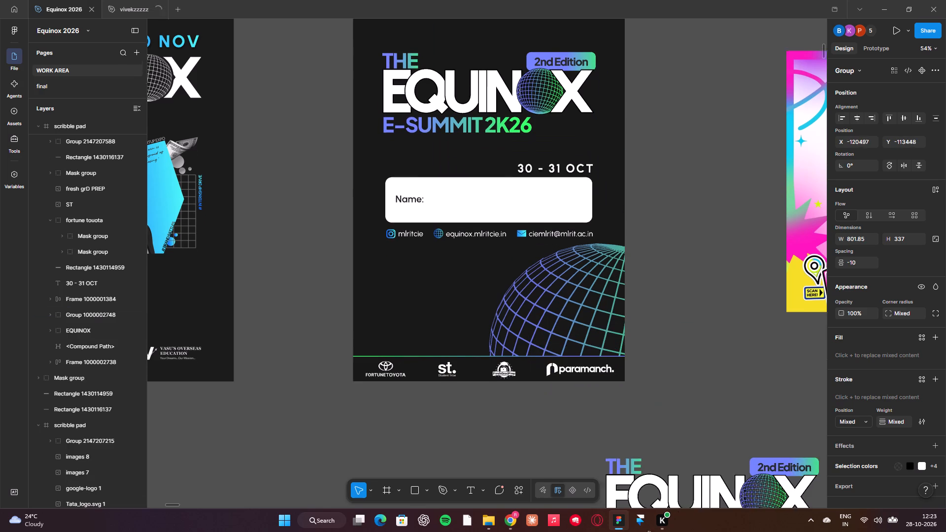
drag(648, 531, 635, 457)
With the Pen tool, start an outline around the copied logo's word THE, running straight above it and down past the E.
scroll(635, 457, left, 1)
scroll(635, 457, down, 1)
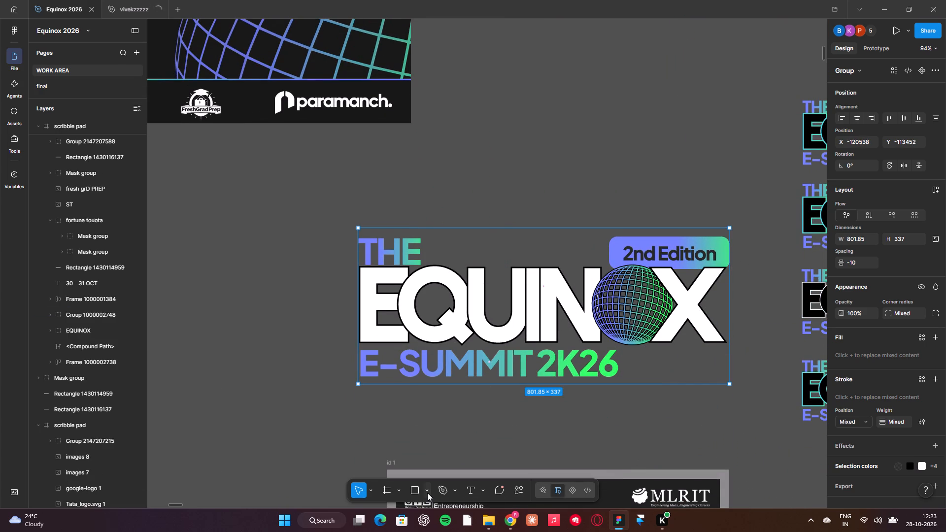
click(443, 489)
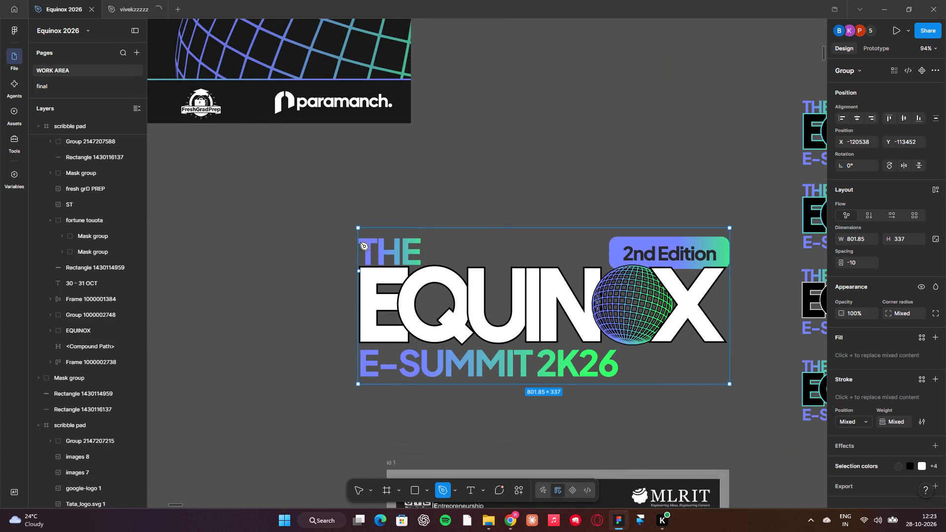
click(325, 227)
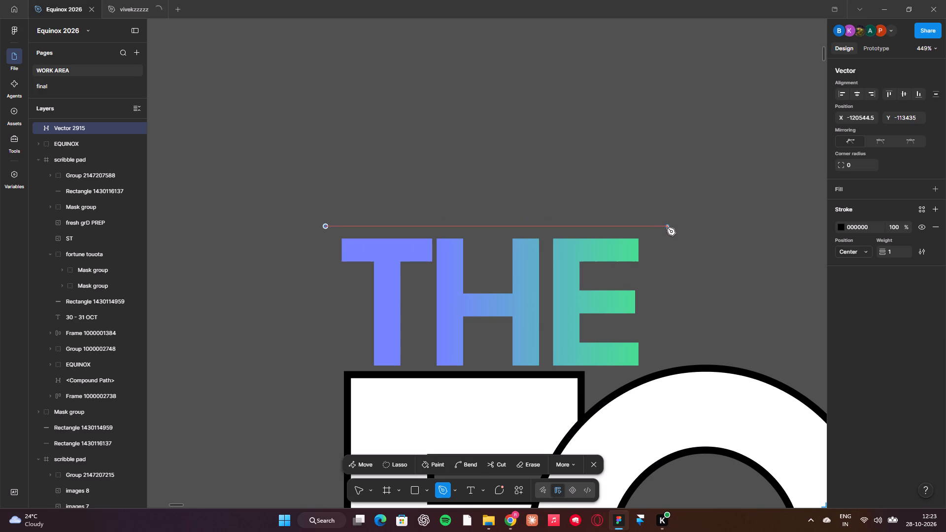
click(667, 228)
click(669, 343)
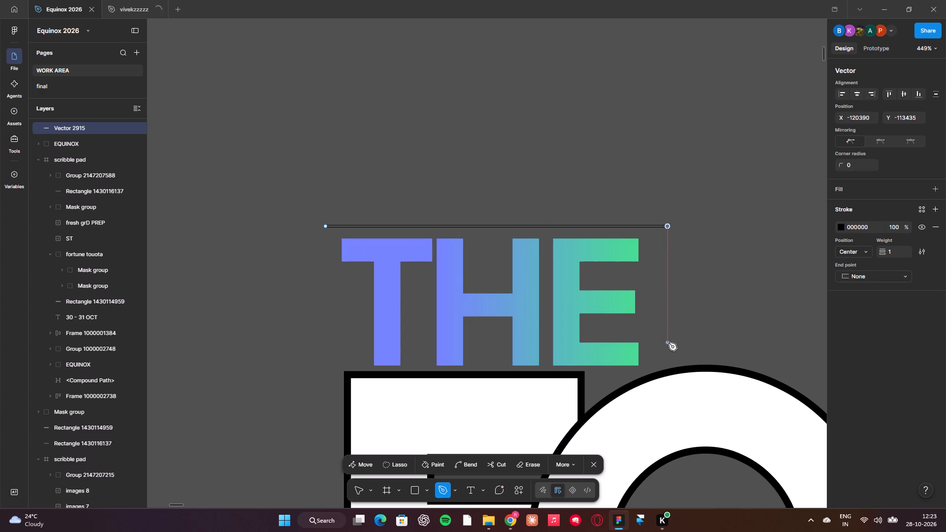
Extend the outline with a curve over the Q and a short vertical segment upward, leaving the path open.
scroll(781, 340, left, 3)
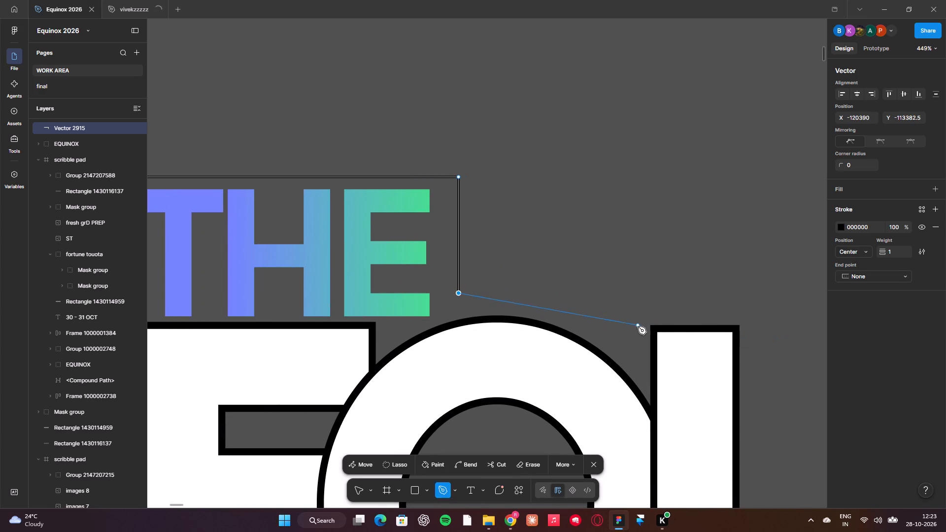
drag(624, 314, 638, 339)
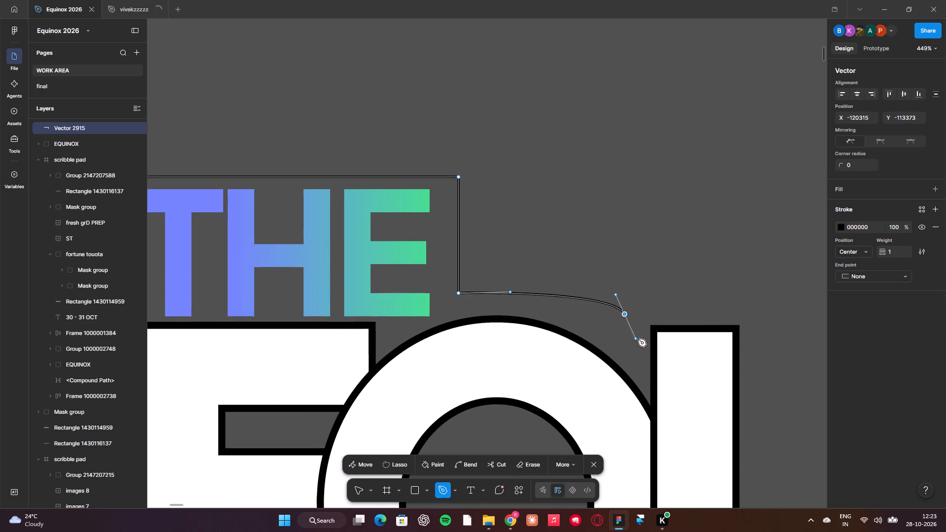
drag(638, 339, 667, 360)
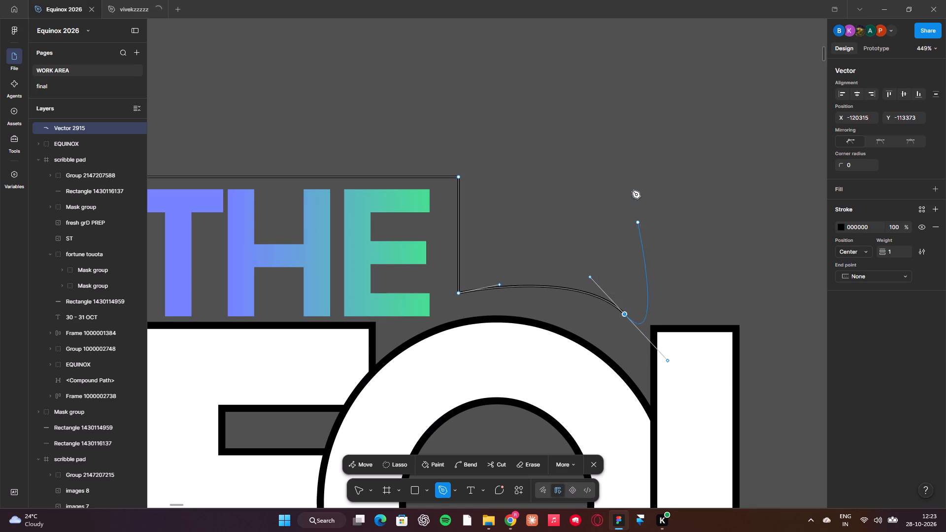
click(623, 314)
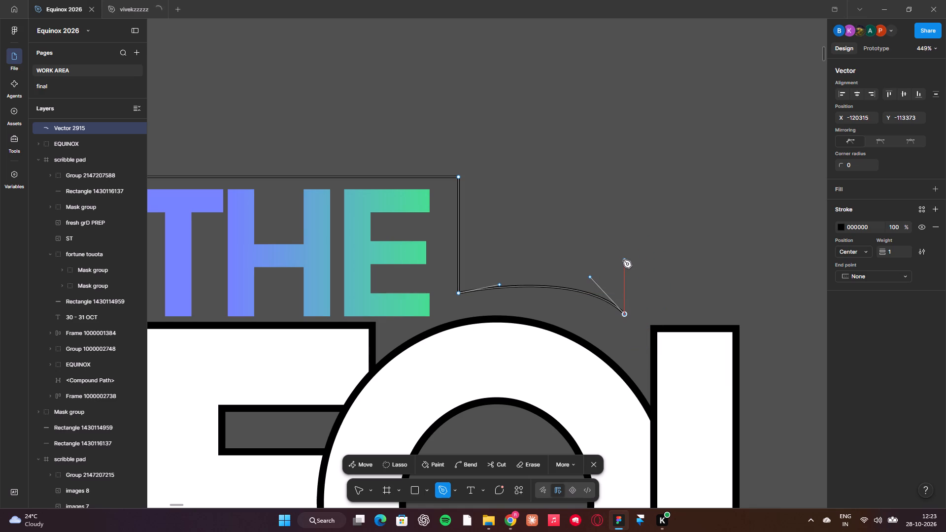
click(625, 261)
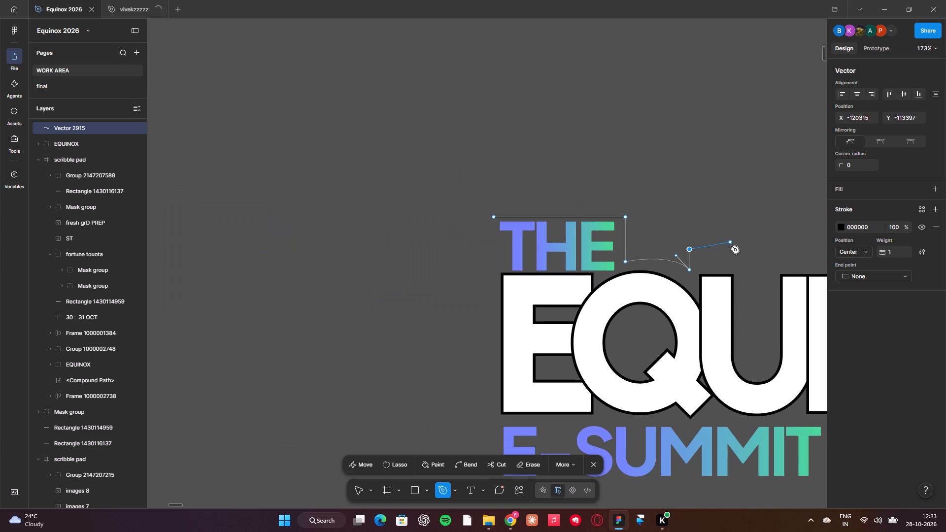
key(Escape)
key(Escape)
key(Escape)
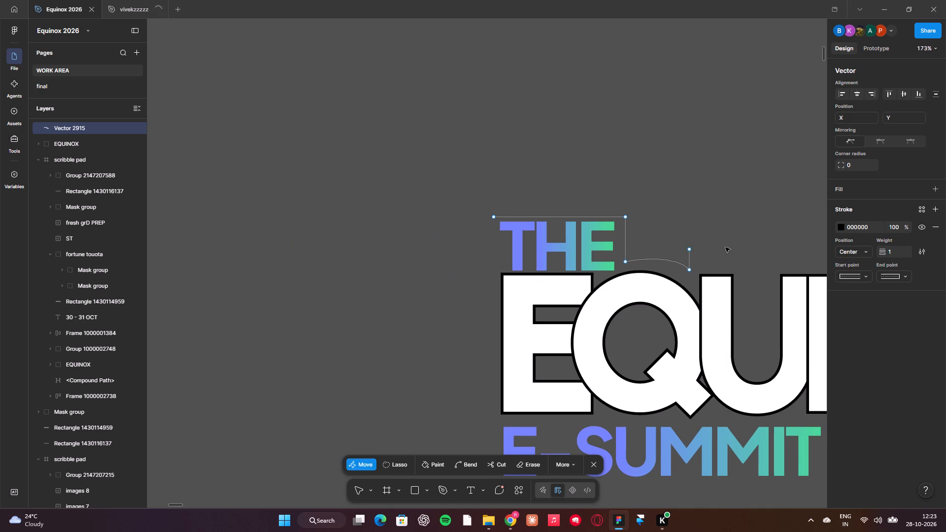
key(Escape)
key(Escape)
key(Escape)
key(Escape)
key(Escape)
key(Escape)
key(Escape)
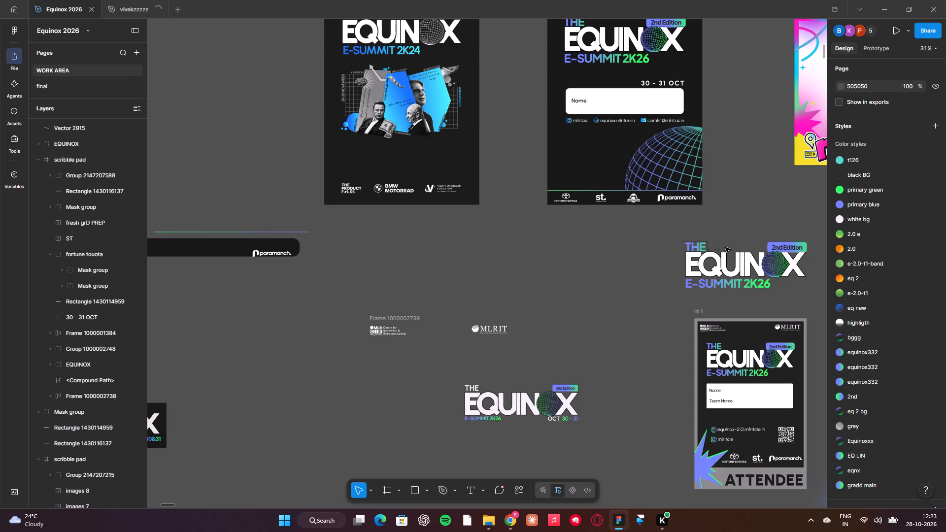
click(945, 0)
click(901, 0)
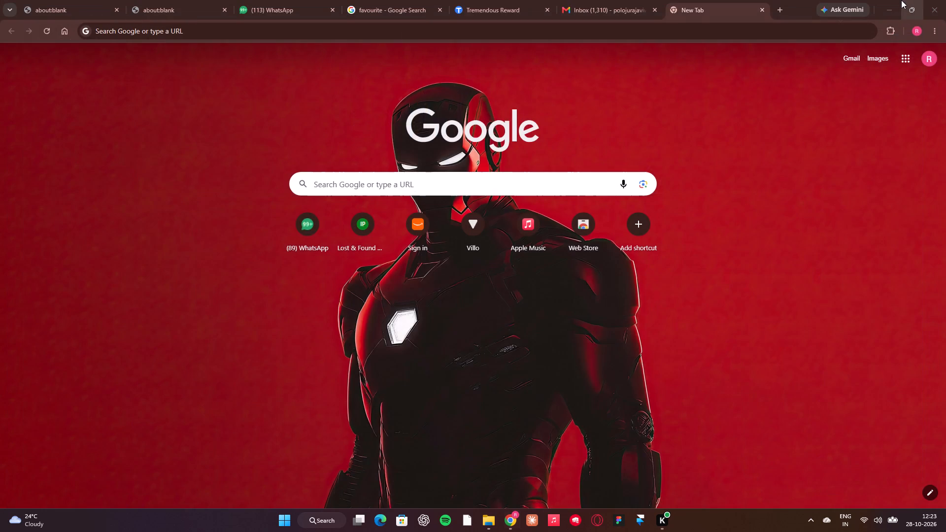